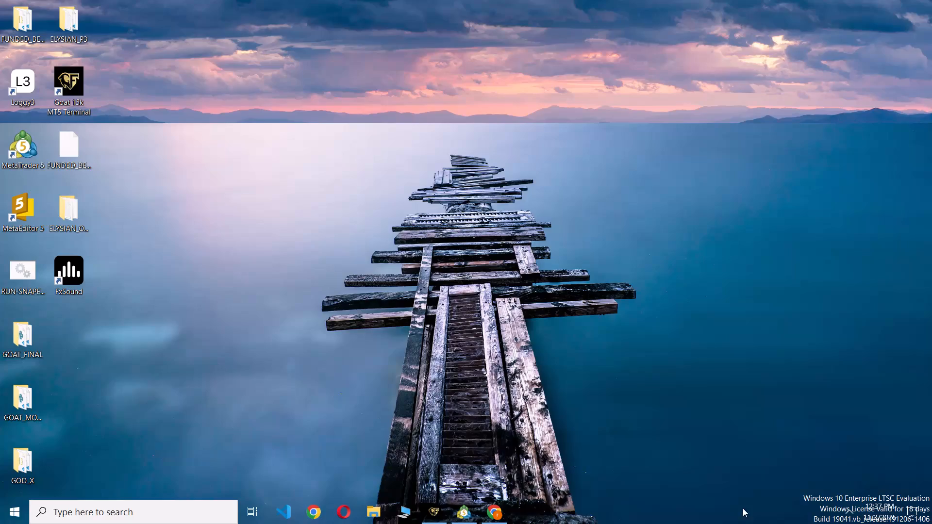
Switch to Chrome with the untitled SmartDraw floor plan document and minimize the MetaTrader window.
{"action": "left_click", "coordinate": [505, 515]}
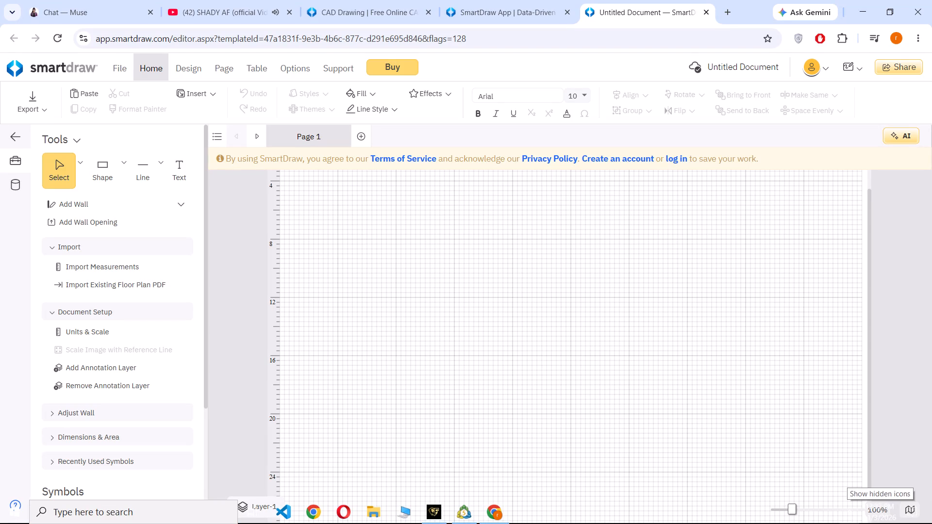
{"action": "left_click", "coordinate": [851, 7]}
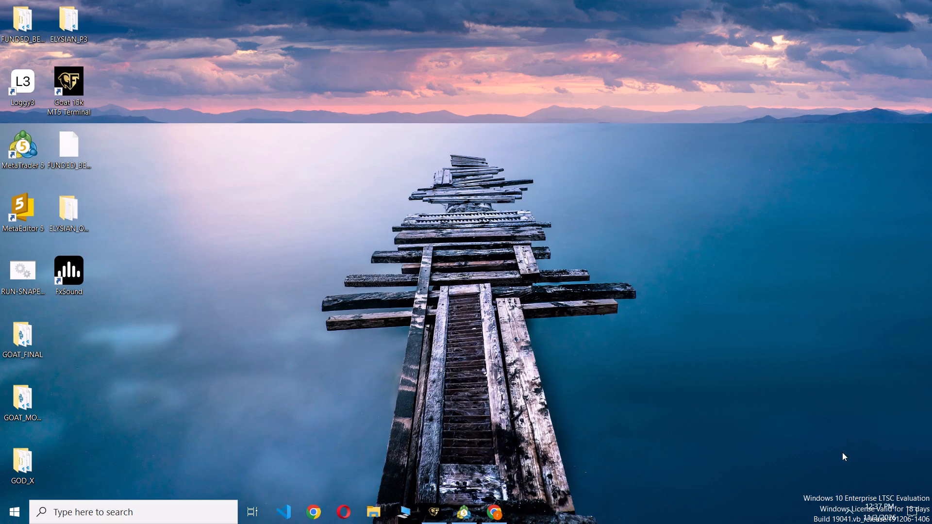
{"action": "left_click", "coordinate": [843, 514]}
{"action": "left_click", "coordinate": [843, 514]}
{"action": "left_click", "coordinate": [494, 511]}
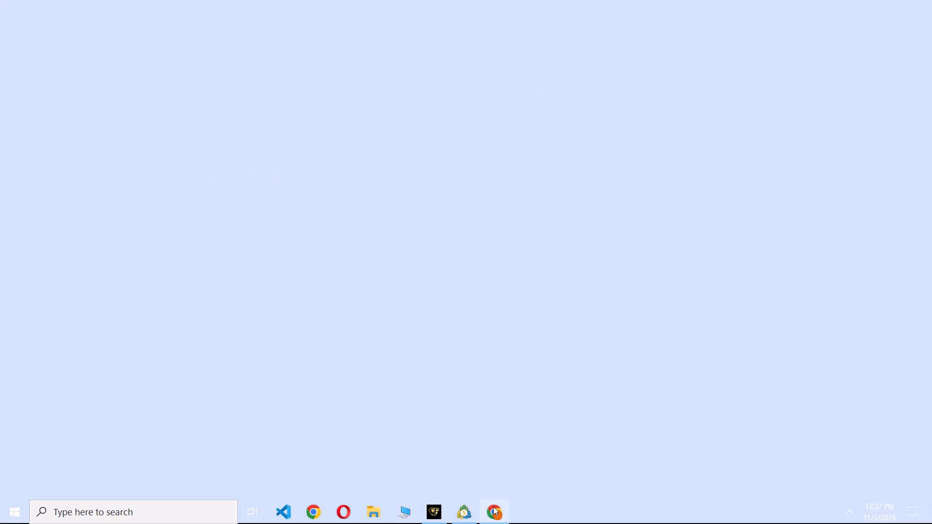
{"action": "left_click", "coordinate": [462, 510]}
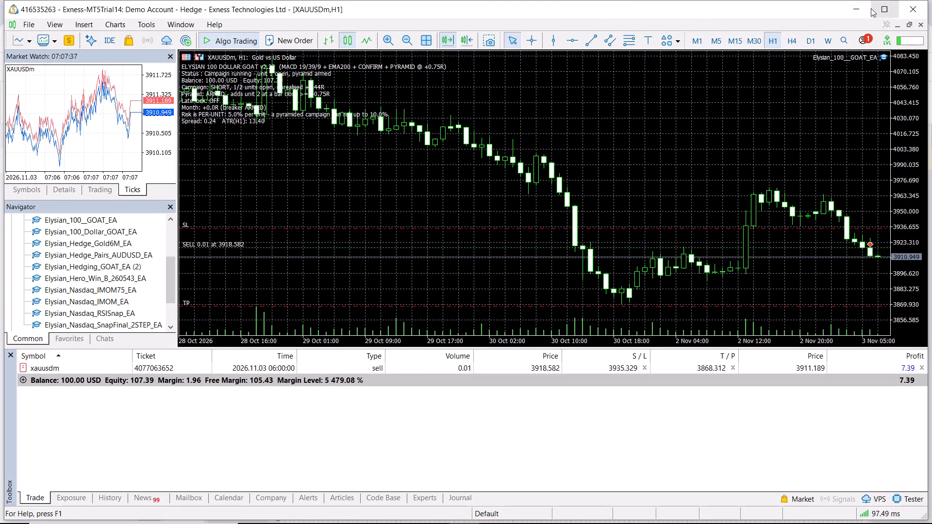
{"action": "left_click", "coordinate": [856, 11]}
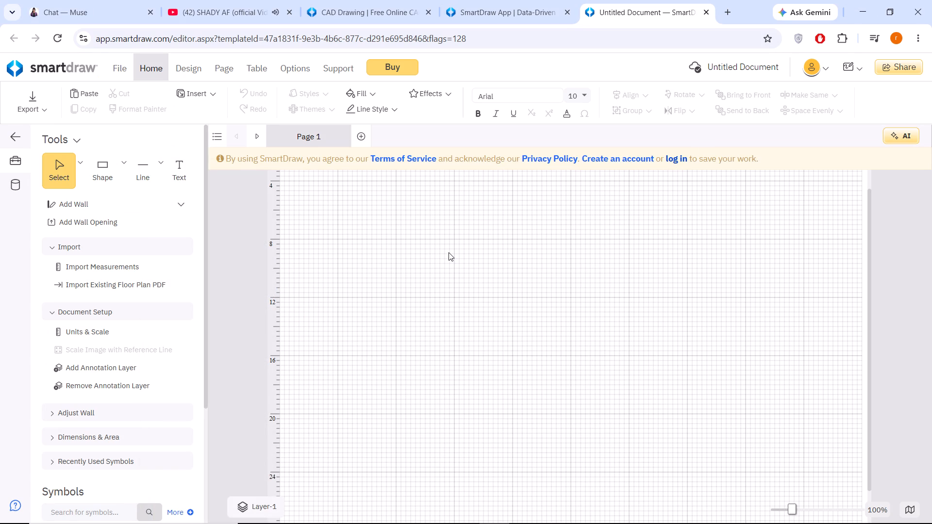
Draw a vertical wall about 16' 6" long near the page's left edge as the room's left side.
{"action": "scroll", "coordinate": [449, 252], "scroll_direction": "down", "scroll_amount": 3}
{"action": "scroll", "coordinate": [449, 252], "scroll_direction": "up", "scroll_amount": 6}
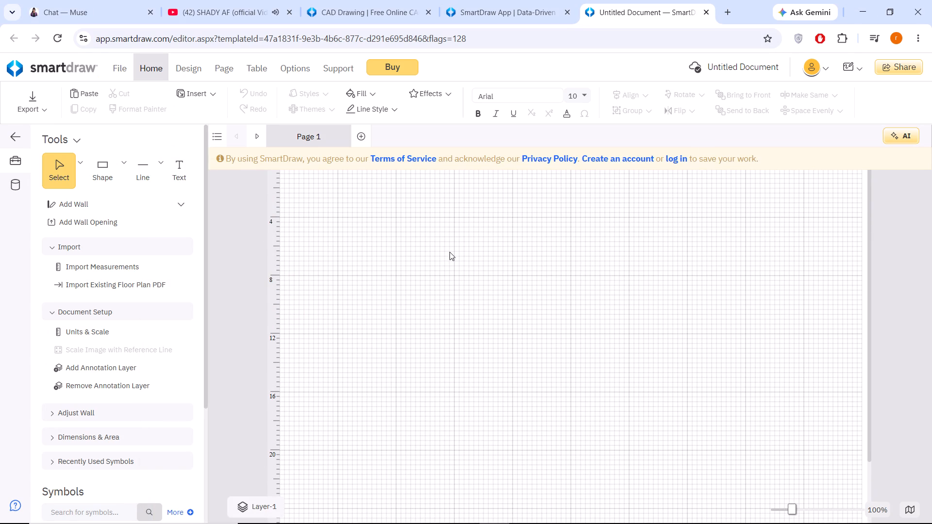
{"action": "left_click", "coordinate": [136, 203]}
{"action": "left_click", "coordinate": [336, 229]}
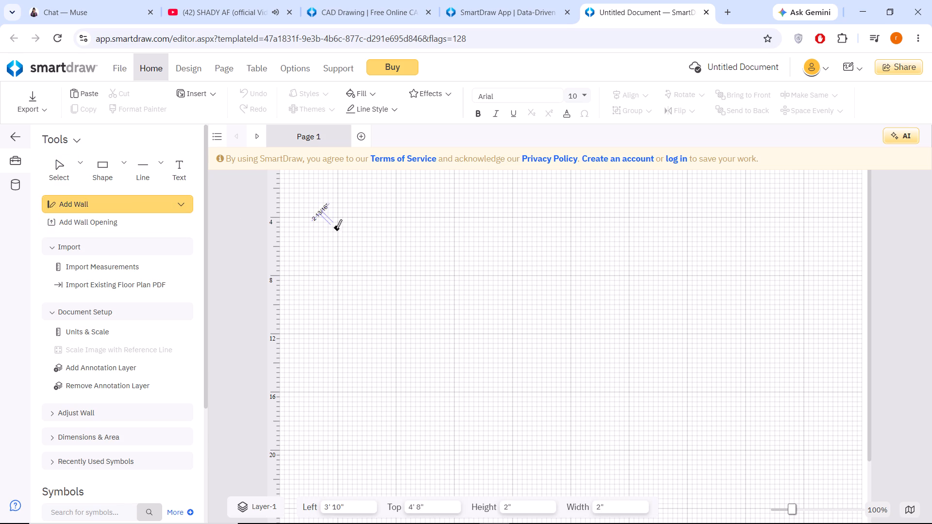
{"action": "left_click", "coordinate": [323, 468]}
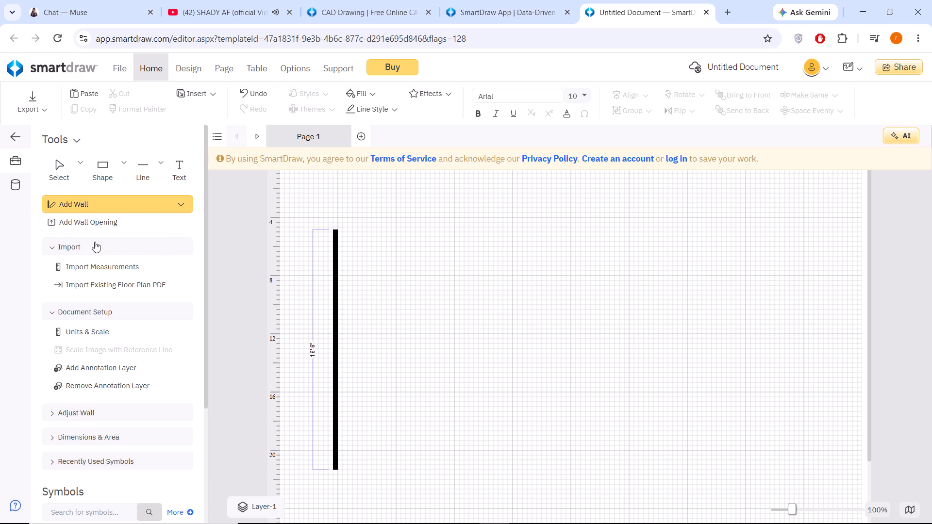
Draw a horizontal top wall about 25' 10" long, starting from the upper end of the left wall.
{"action": "left_click", "coordinate": [92, 208]}
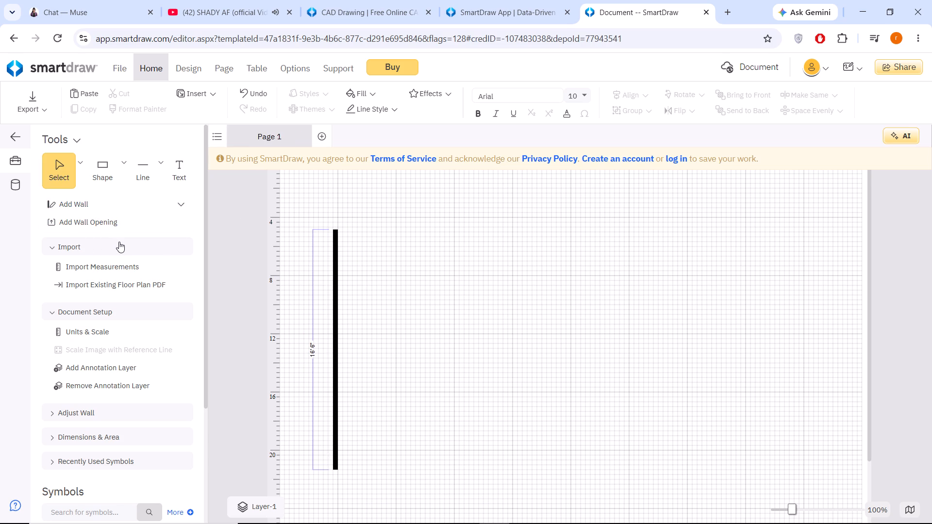
{"action": "left_click", "coordinate": [341, 229]}
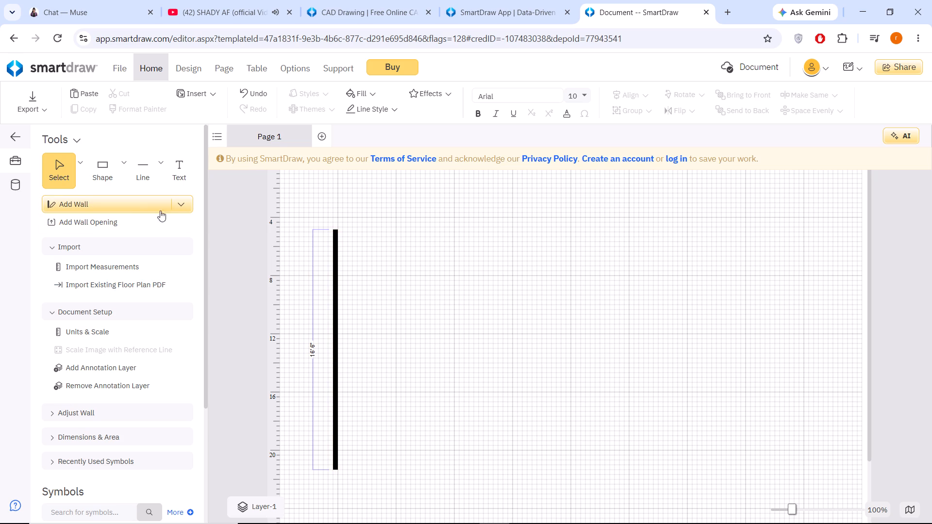
{"action": "left_click", "coordinate": [133, 206]}
{"action": "left_click", "coordinate": [337, 231]}
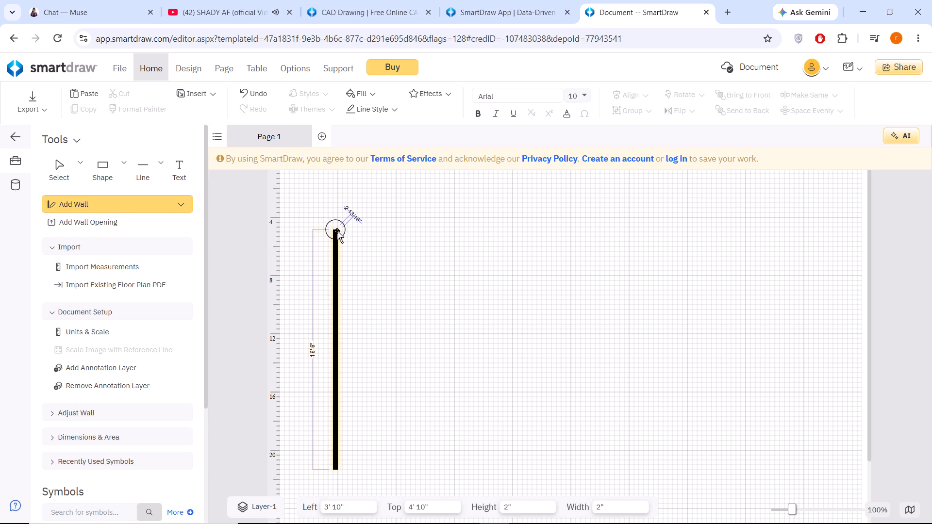
{"action": "left_click", "coordinate": [713, 231]}
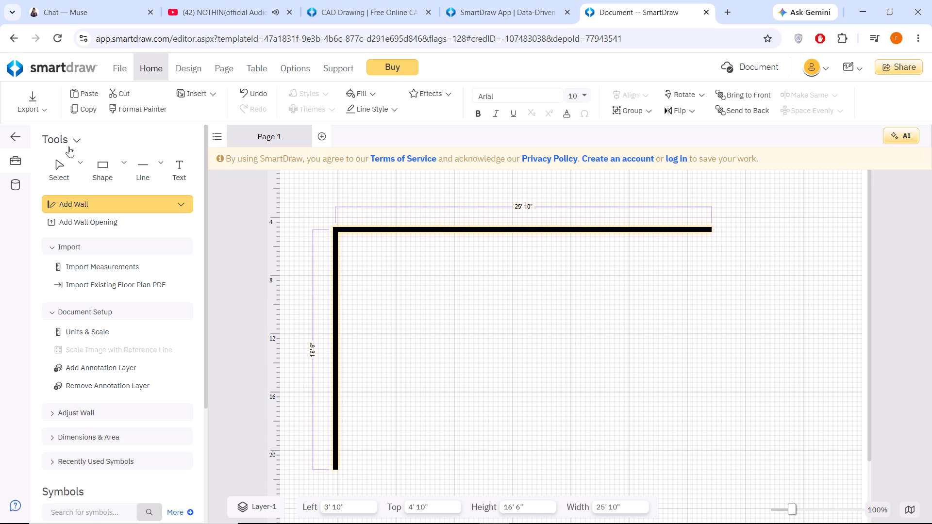
Draw a vertical right wall about 16' 6" long, down from the free end of the top wall.
{"action": "left_click", "coordinate": [102, 208]}
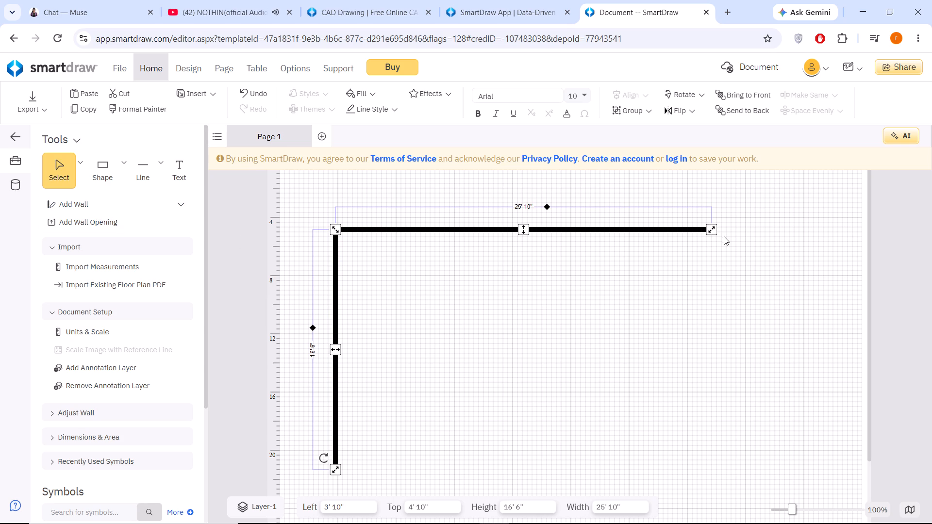
{"action": "left_click", "coordinate": [715, 240]}
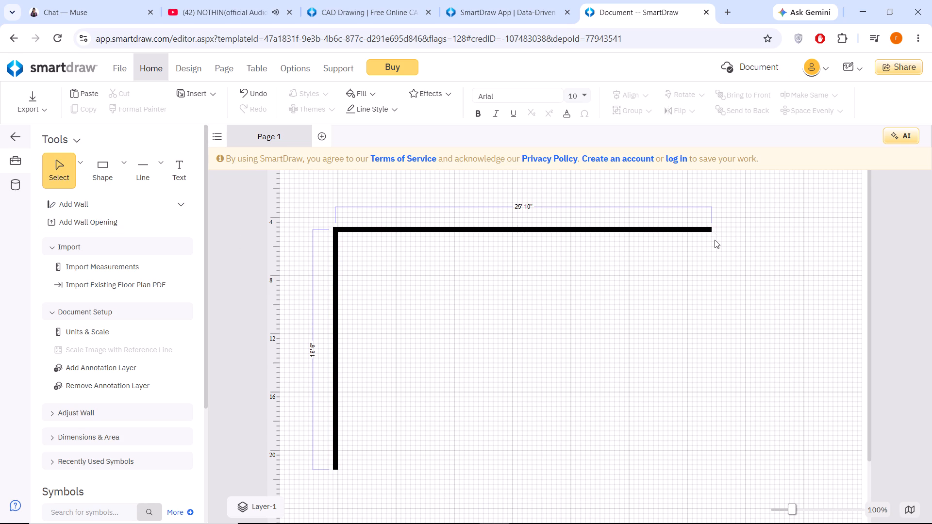
{"action": "left_click", "coordinate": [104, 212]}
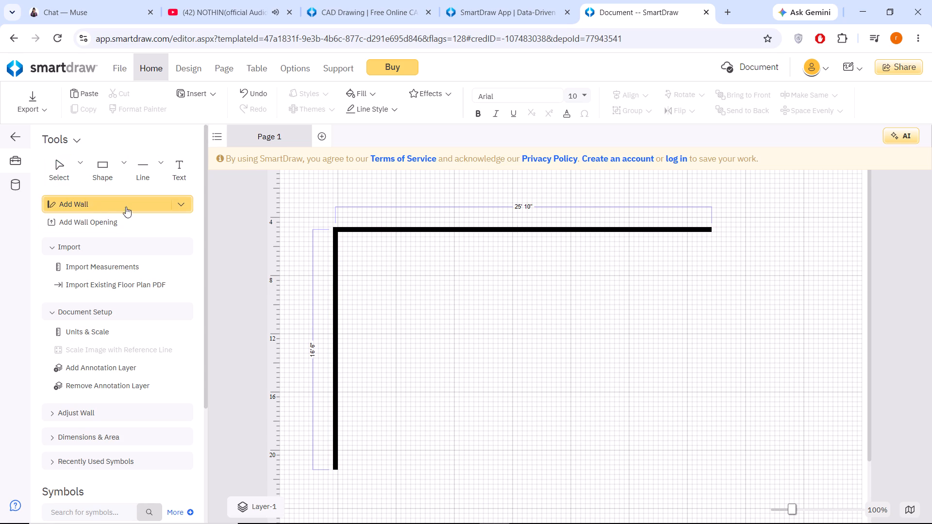
{"action": "left_click", "coordinate": [709, 238]}
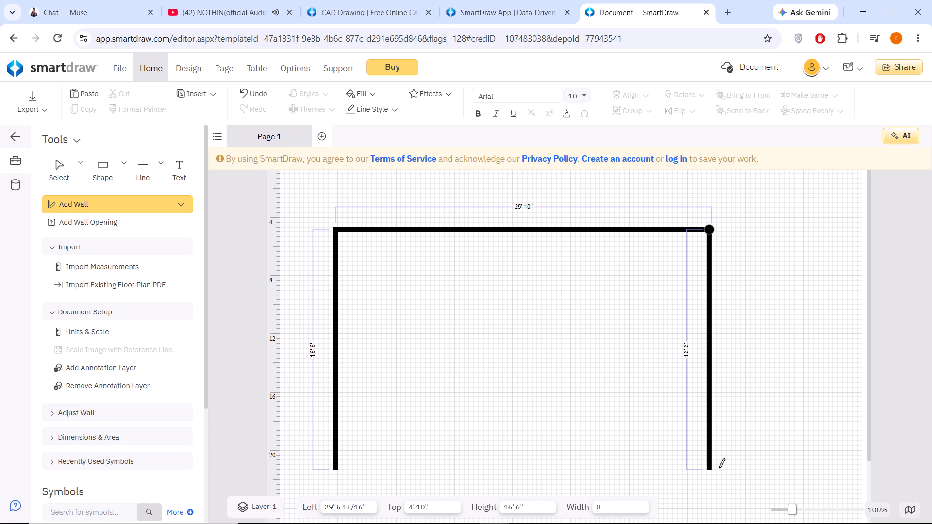
{"action": "left_click", "coordinate": [719, 468]}
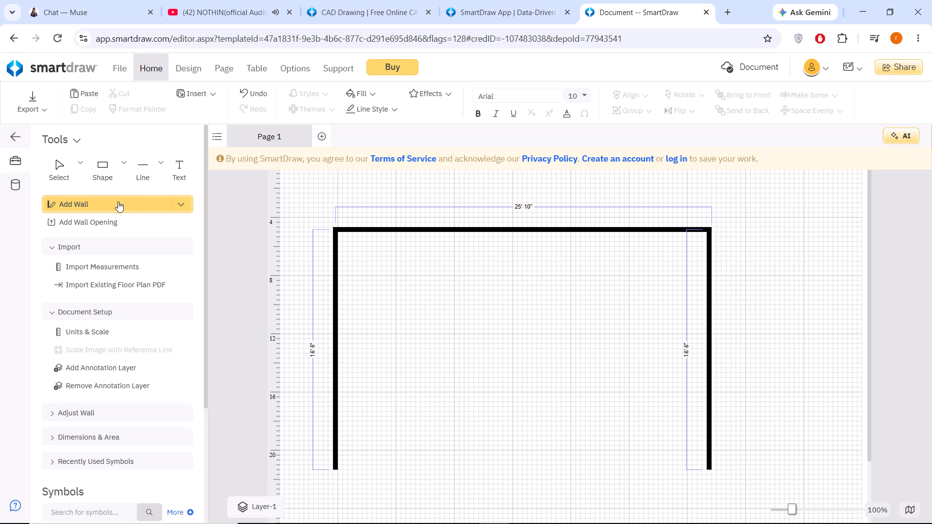
Close the room with a bottom wall about 25' 10" long between the lower ends of the side walls.
{"action": "left_click", "coordinate": [118, 202]}
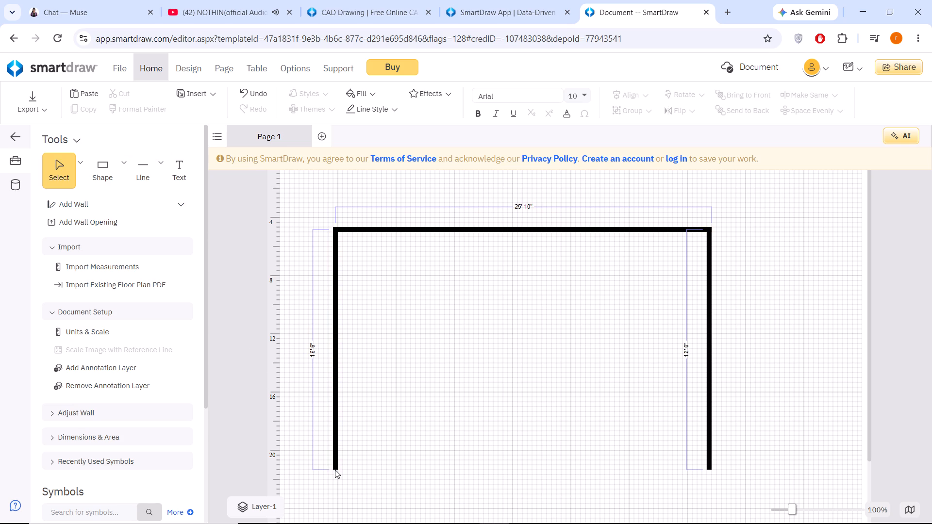
{"action": "left_click", "coordinate": [335, 470]}
{"action": "left_click", "coordinate": [696, 472]}
{"action": "left_click", "coordinate": [106, 199]}
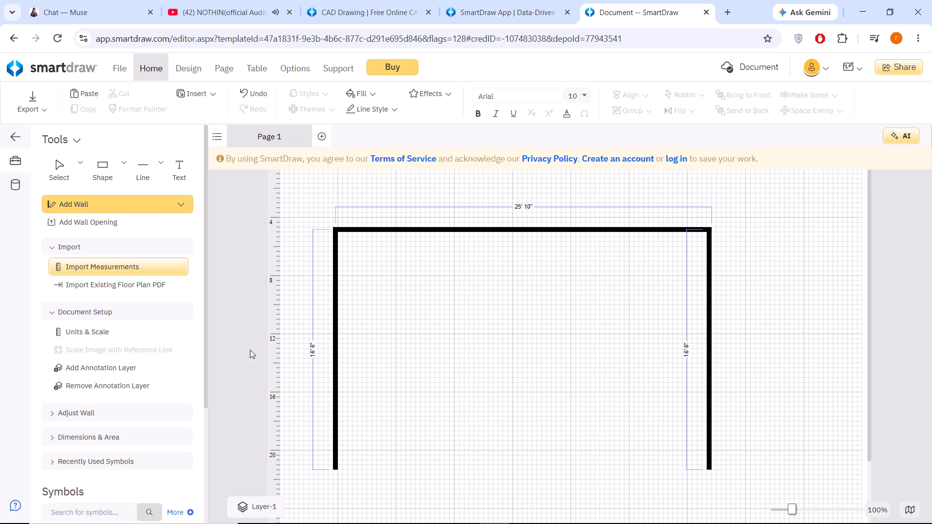
{"action": "left_click", "coordinate": [335, 472]}
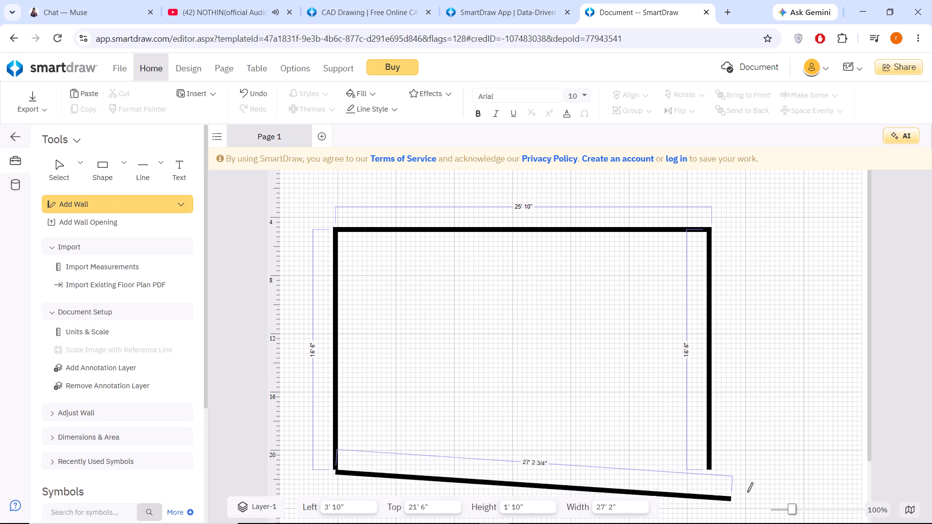
{"action": "left_click", "coordinate": [711, 477]}
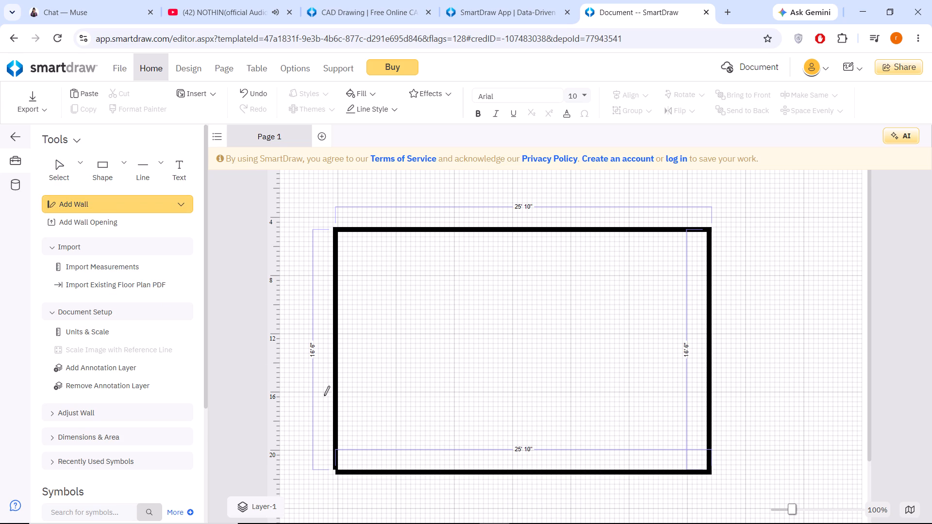
{"action": "left_click", "coordinate": [308, 397]}
{"action": "right_click", "coordinate": [285, 370]}
Add two 4' wide wall openings, one near the middle of the bottom wall and one in the right wall.
{"action": "left_click", "coordinate": [147, 219]}
{"action": "left_click", "coordinate": [507, 475]}
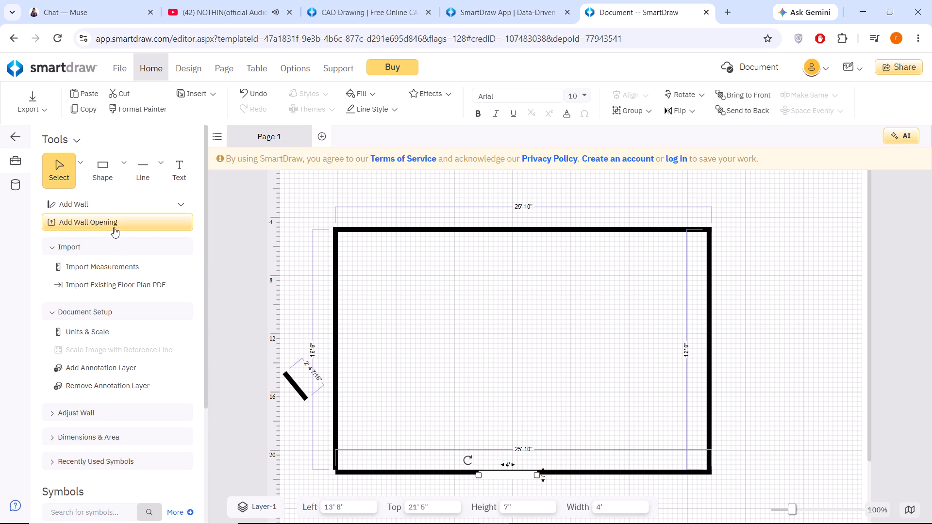
{"action": "left_click", "coordinate": [110, 214]}
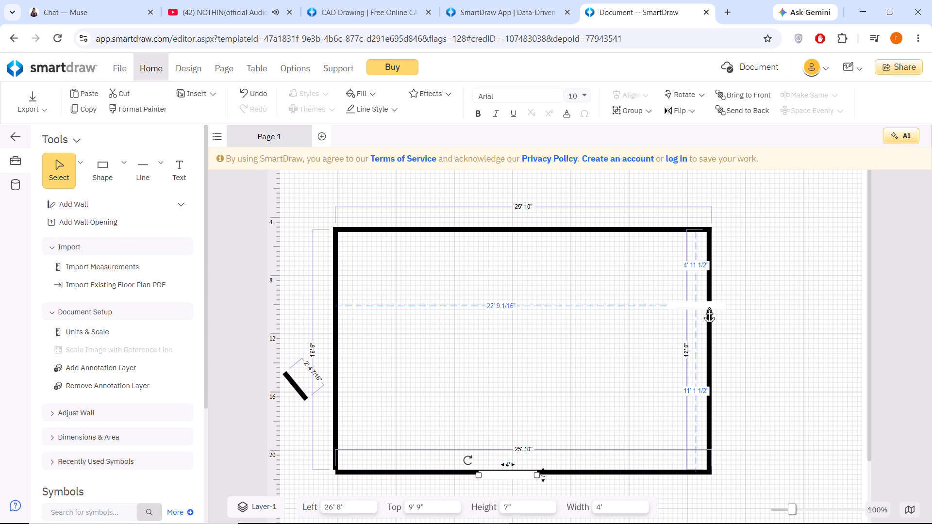
{"action": "left_click", "coordinate": [710, 336]}
{"action": "left_click", "coordinate": [754, 400]}
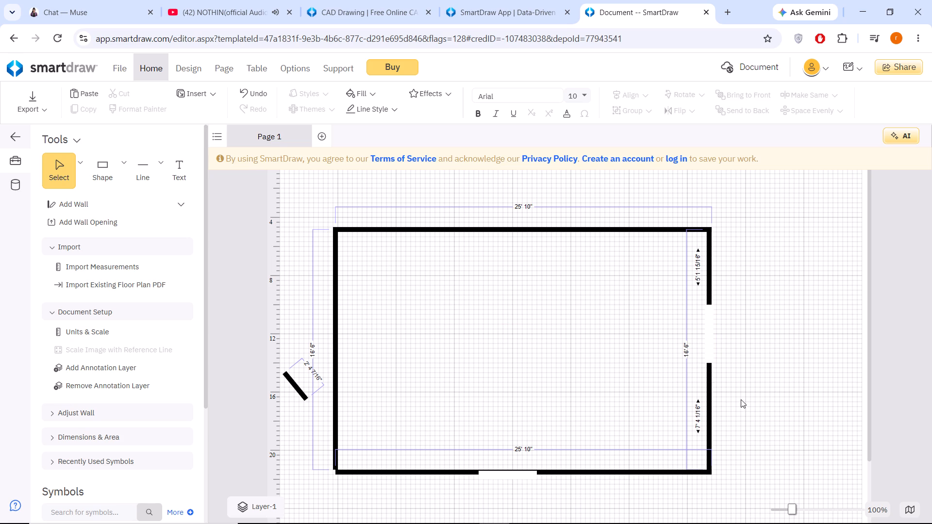
Cut the stray short diagonal wall lying outside the room's left wall.
{"action": "left_click", "coordinate": [300, 390]}
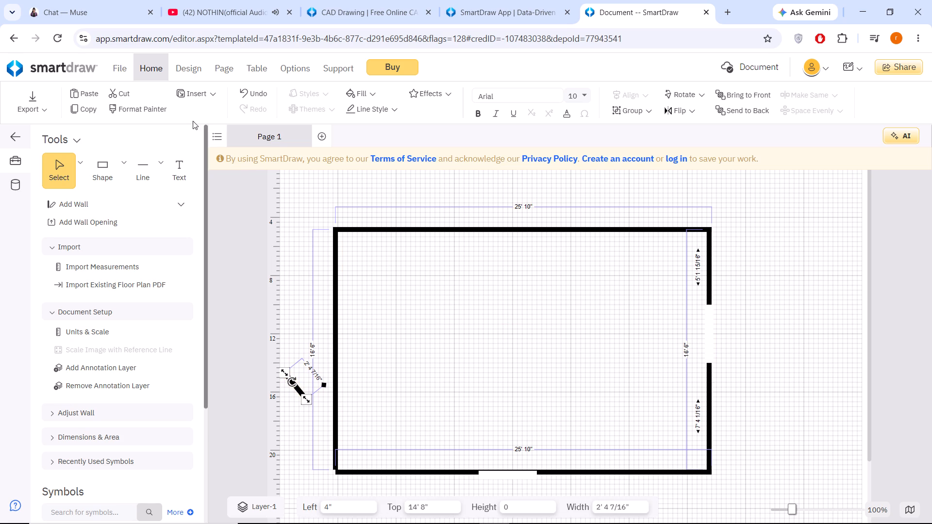
{"action": "left_click", "coordinate": [133, 96]}
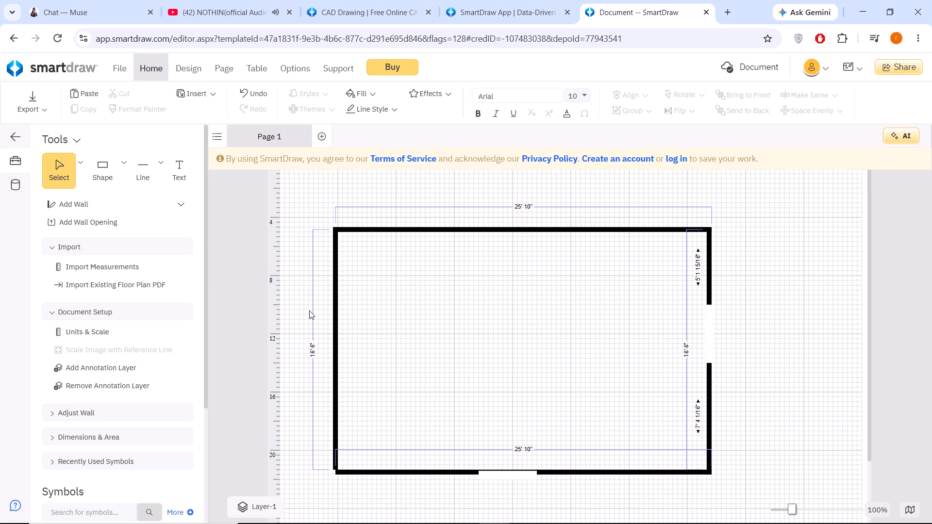
{"action": "left_click", "coordinate": [784, 366]}
Extend the lower end of the left wall to meet the bottom wall, making it about 16' 10" long.
{"action": "left_click", "coordinate": [334, 466]}
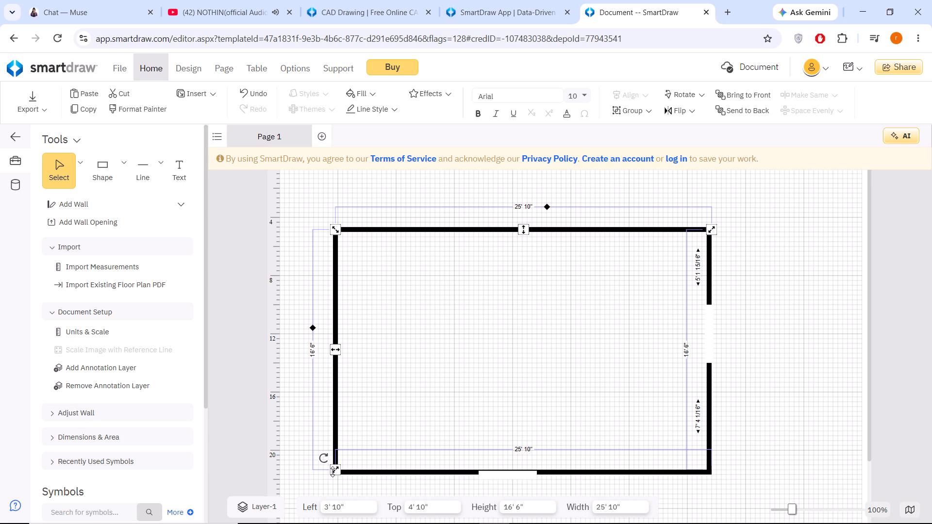
{"action": "left_click", "coordinate": [333, 473]}
{"action": "left_click", "coordinate": [764, 386]}
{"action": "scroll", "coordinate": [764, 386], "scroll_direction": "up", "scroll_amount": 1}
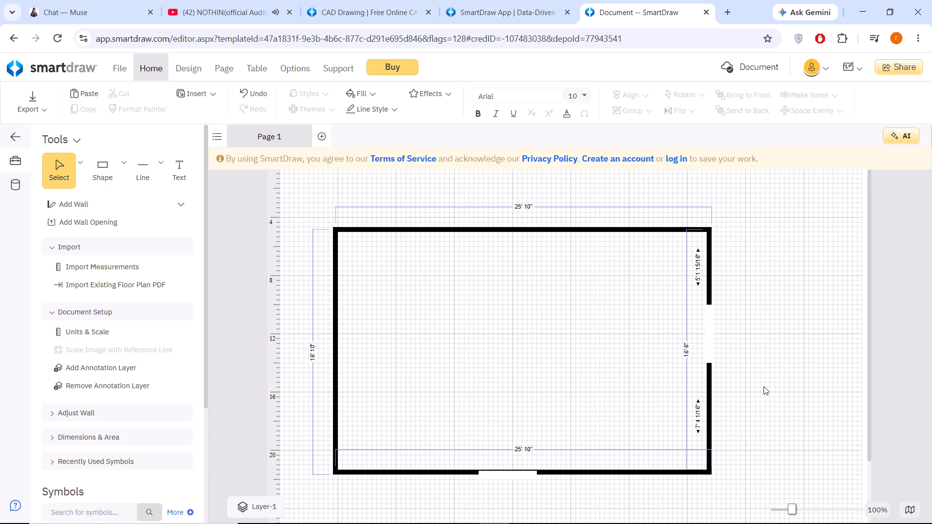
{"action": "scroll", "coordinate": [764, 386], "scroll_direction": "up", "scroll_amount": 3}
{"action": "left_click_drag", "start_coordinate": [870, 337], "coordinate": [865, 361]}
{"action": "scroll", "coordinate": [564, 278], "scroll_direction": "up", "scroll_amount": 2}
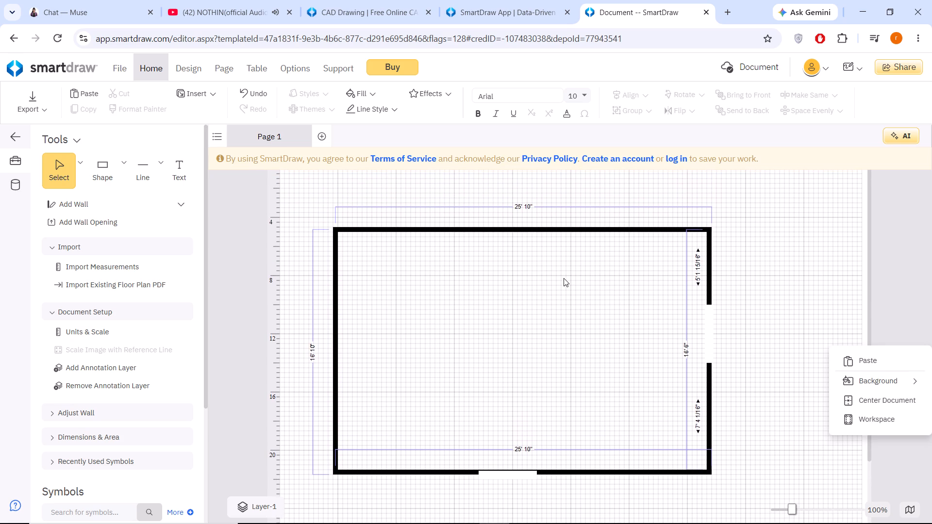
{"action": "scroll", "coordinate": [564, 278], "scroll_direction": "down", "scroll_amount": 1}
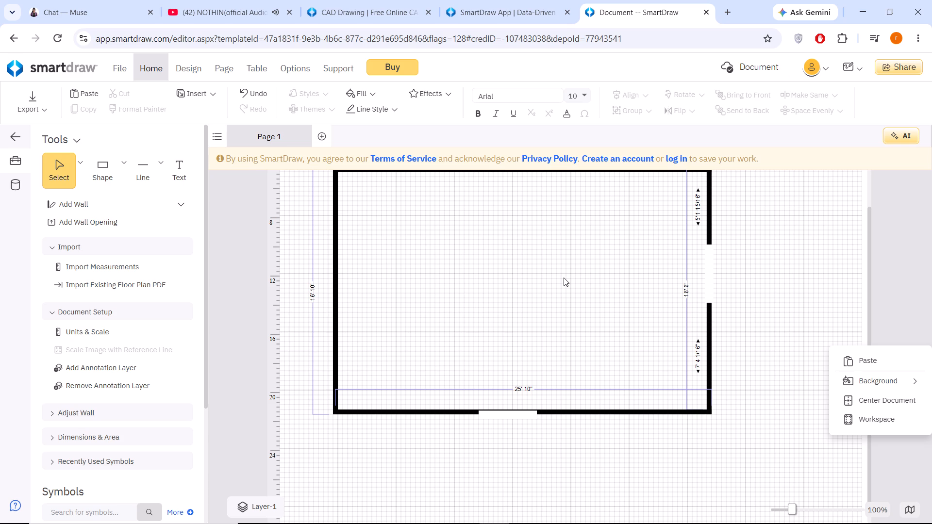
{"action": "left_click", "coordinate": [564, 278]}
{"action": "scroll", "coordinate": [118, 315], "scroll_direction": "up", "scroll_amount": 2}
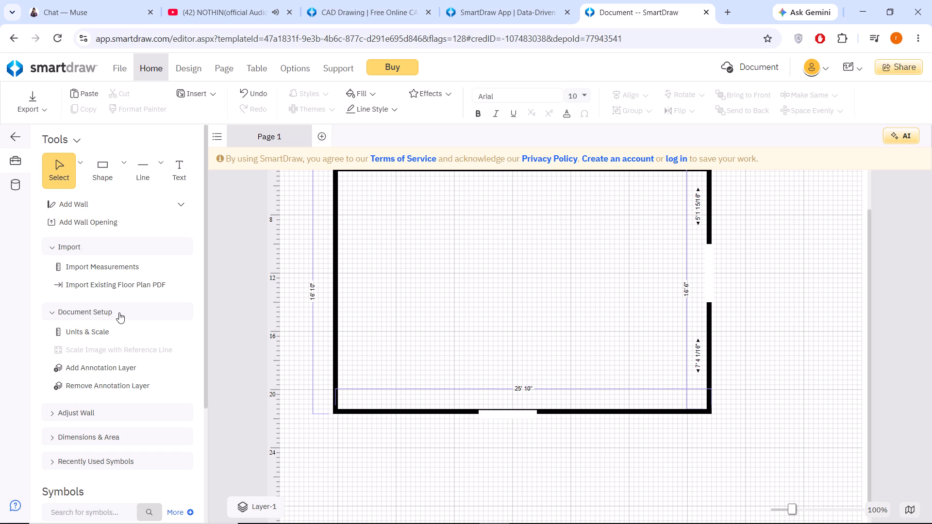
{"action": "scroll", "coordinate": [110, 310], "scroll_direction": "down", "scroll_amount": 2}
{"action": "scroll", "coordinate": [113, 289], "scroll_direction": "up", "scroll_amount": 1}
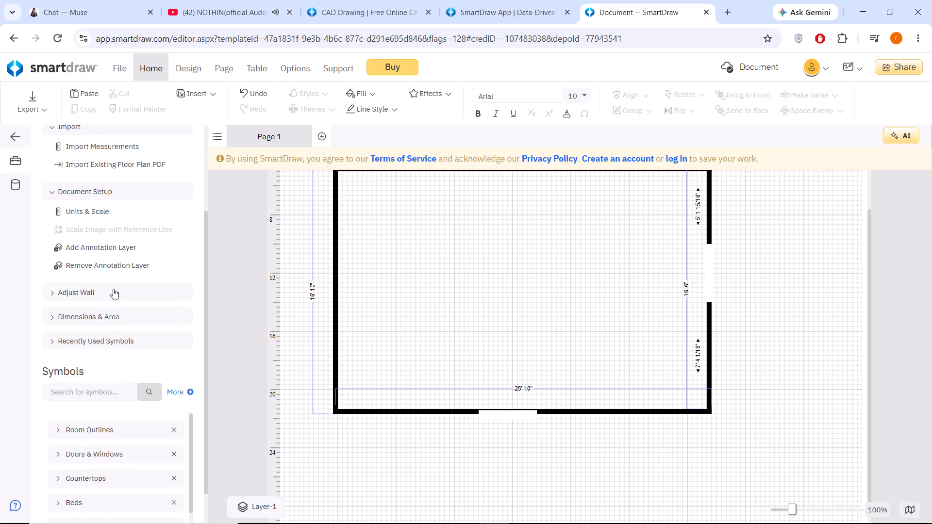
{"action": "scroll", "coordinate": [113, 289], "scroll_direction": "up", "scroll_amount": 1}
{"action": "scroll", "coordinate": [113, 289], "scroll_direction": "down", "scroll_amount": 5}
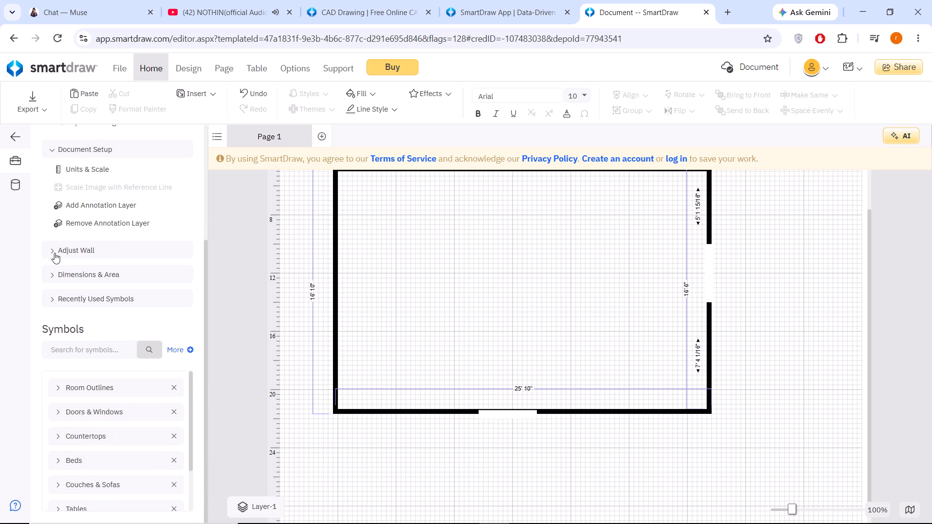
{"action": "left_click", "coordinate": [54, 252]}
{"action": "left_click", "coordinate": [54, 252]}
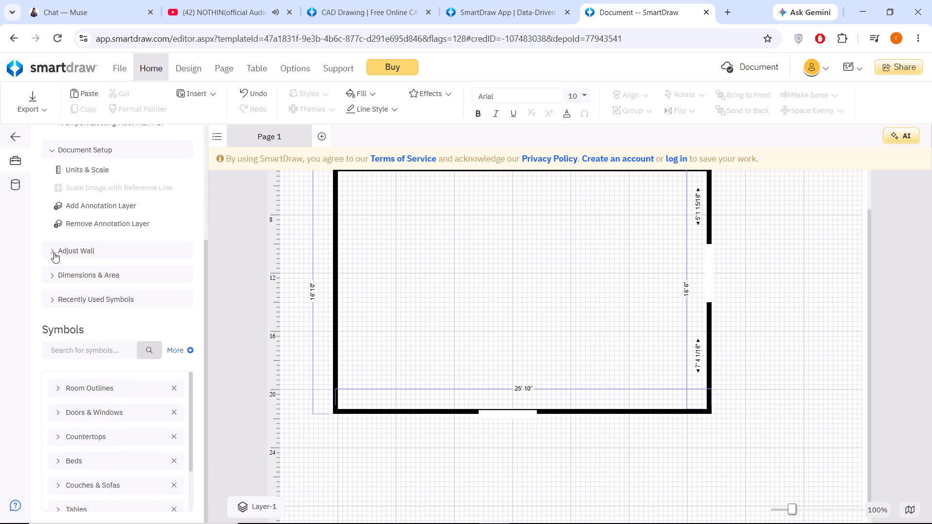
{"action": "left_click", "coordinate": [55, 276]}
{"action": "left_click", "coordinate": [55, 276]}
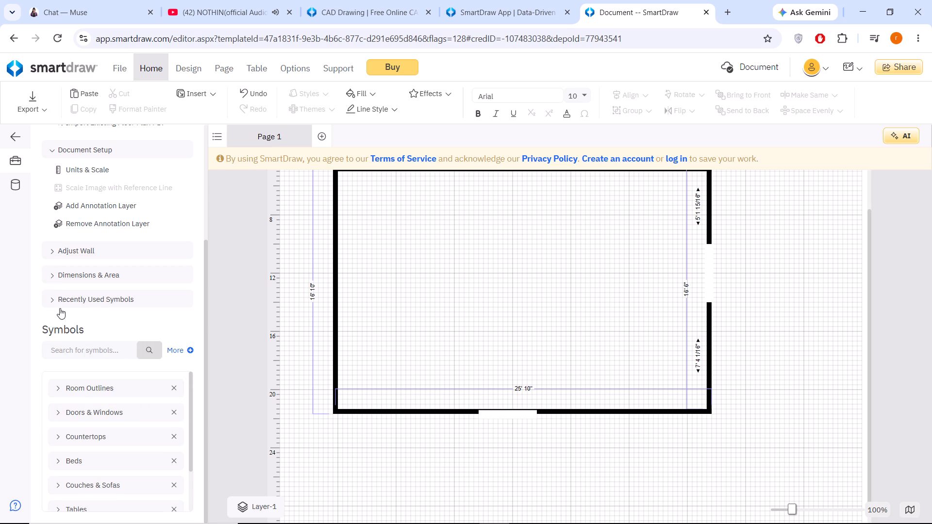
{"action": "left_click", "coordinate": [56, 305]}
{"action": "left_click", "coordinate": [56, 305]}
Toggle Show Dimensions so the dimensions of the wall openings are displayed.
{"action": "left_click", "coordinate": [54, 282]}
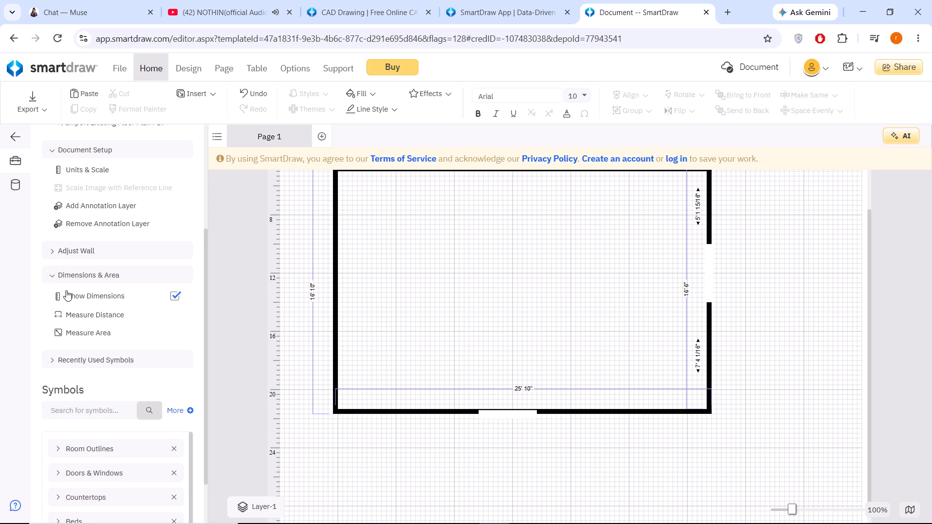
{"action": "left_click", "coordinate": [79, 297]}
{"action": "left_click", "coordinate": [79, 297]}
{"action": "left_click", "coordinate": [121, 311]}
{"action": "left_click", "coordinate": [121, 311]}
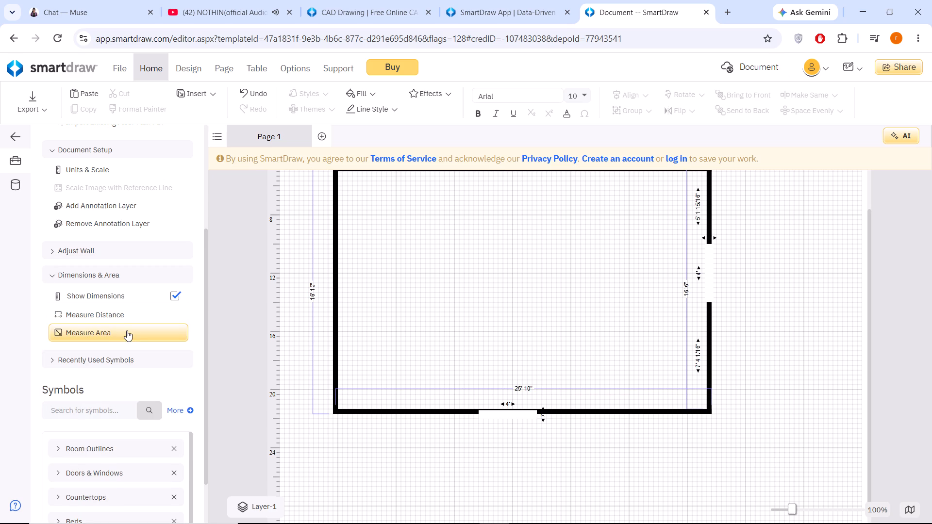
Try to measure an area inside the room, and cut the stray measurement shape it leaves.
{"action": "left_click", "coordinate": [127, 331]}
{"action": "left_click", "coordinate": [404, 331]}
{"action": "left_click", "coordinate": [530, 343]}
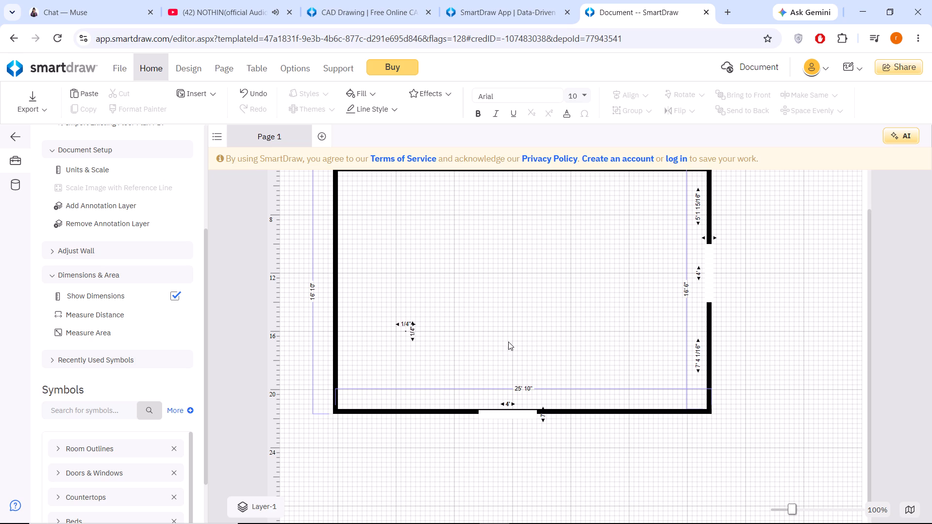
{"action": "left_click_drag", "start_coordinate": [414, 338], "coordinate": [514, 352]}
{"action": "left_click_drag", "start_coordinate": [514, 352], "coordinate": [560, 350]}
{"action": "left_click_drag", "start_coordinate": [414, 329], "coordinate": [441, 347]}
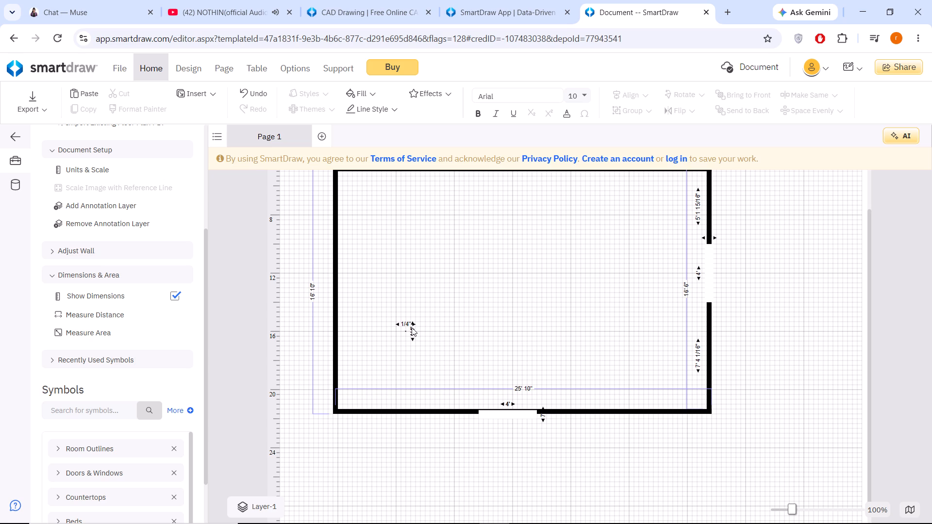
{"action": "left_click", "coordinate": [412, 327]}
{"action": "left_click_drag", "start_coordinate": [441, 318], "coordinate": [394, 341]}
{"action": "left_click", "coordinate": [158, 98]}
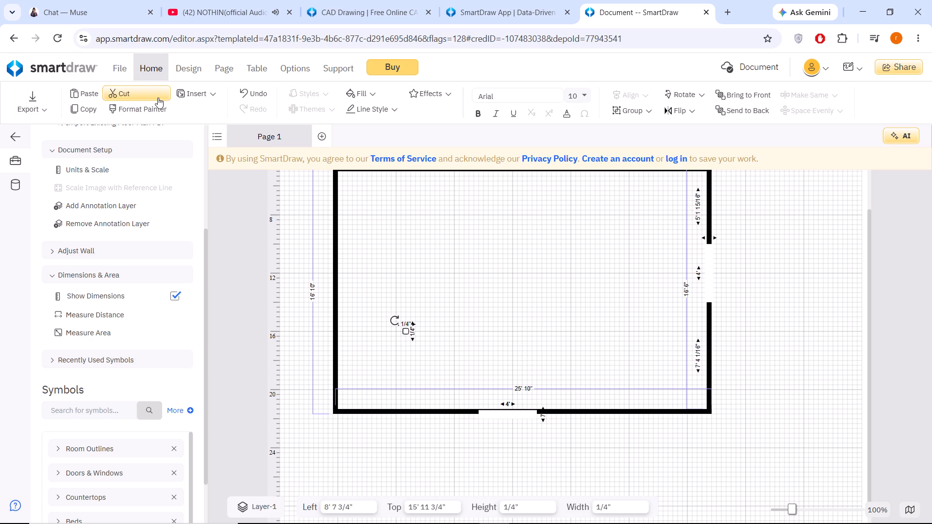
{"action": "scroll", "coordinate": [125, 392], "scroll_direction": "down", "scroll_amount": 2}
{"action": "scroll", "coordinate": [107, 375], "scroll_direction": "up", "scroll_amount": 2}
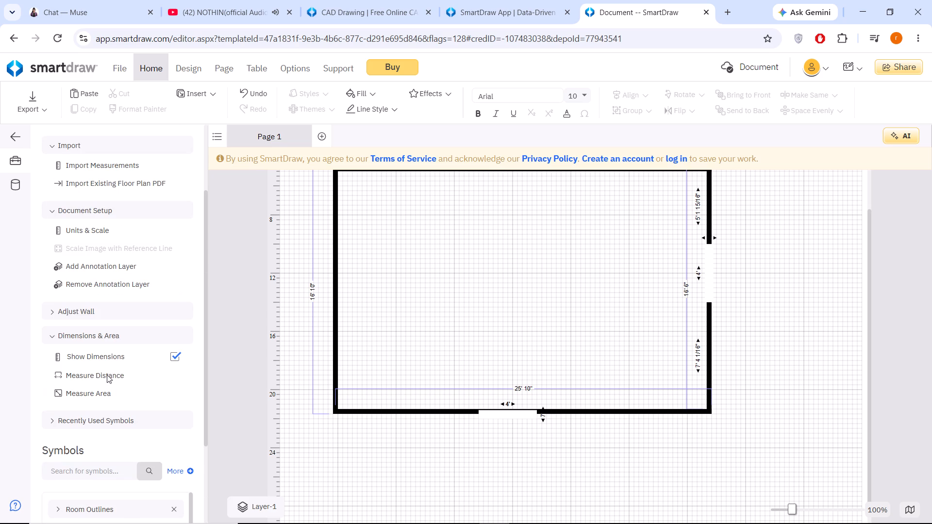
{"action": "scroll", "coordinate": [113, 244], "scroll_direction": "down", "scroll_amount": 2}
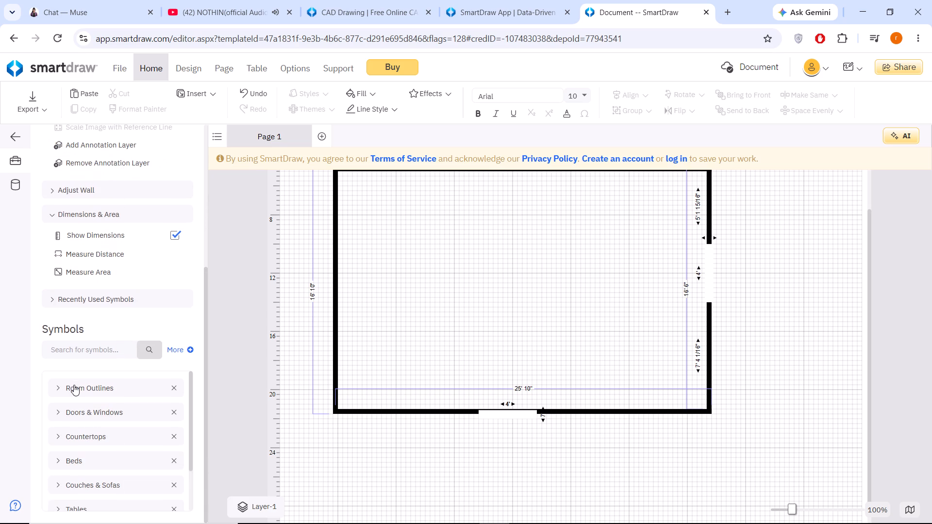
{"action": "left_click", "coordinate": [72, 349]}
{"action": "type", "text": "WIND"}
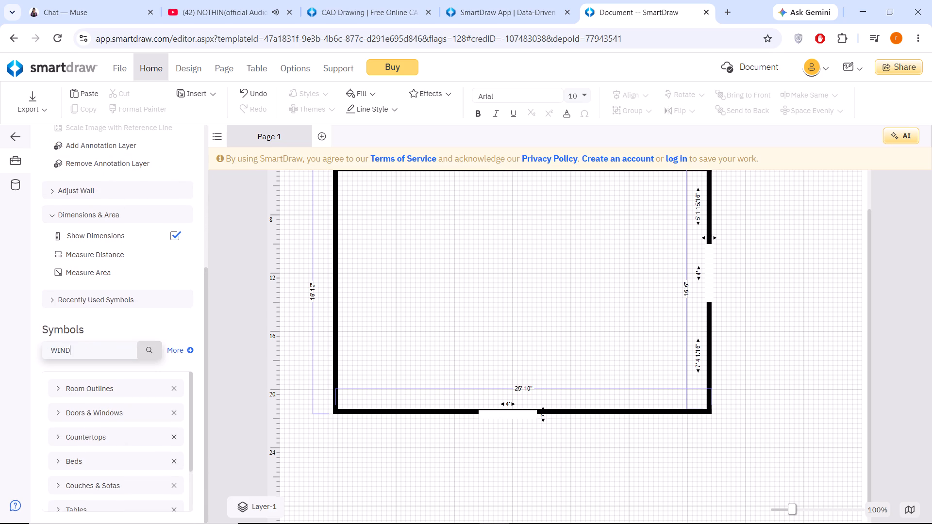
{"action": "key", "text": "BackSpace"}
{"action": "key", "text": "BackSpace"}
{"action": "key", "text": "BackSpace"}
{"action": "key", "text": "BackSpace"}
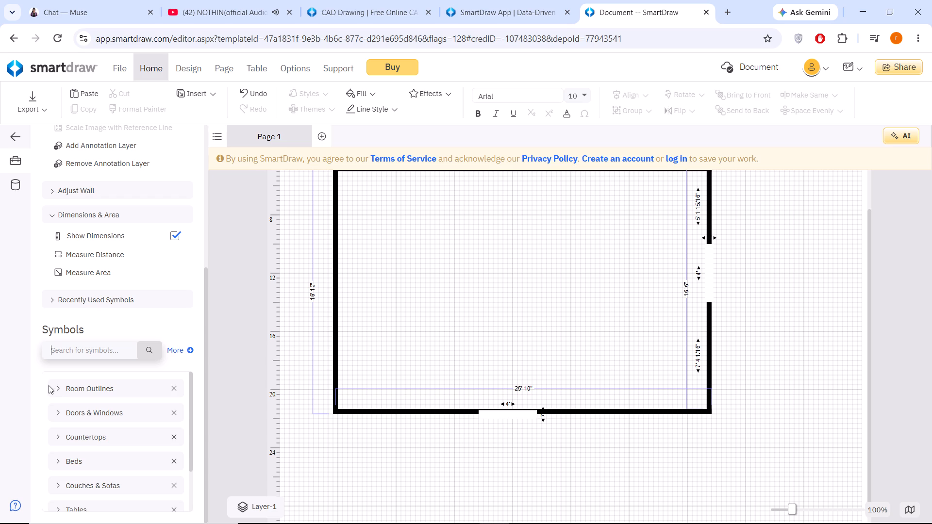
Place a 20' by 15' Rectangular Room outline with a door, overlapping the lower right part of the existing room.
{"action": "left_click", "coordinate": [59, 389]}
{"action": "scroll", "coordinate": [59, 388], "scroll_direction": "down", "scroll_amount": 1}
{"action": "scroll", "coordinate": [59, 388], "scroll_direction": "up", "scroll_amount": 1}
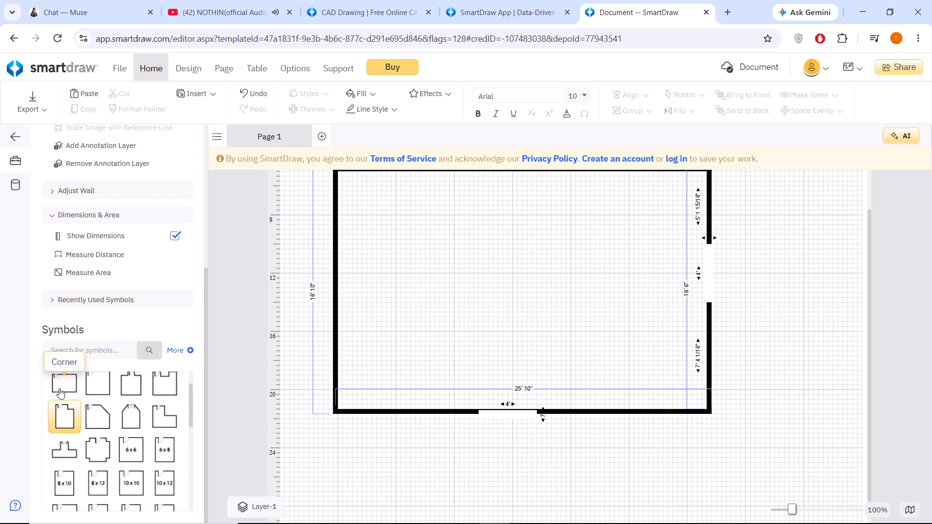
{"action": "left_click_drag", "start_coordinate": [61, 413], "coordinate": [239, 380]}
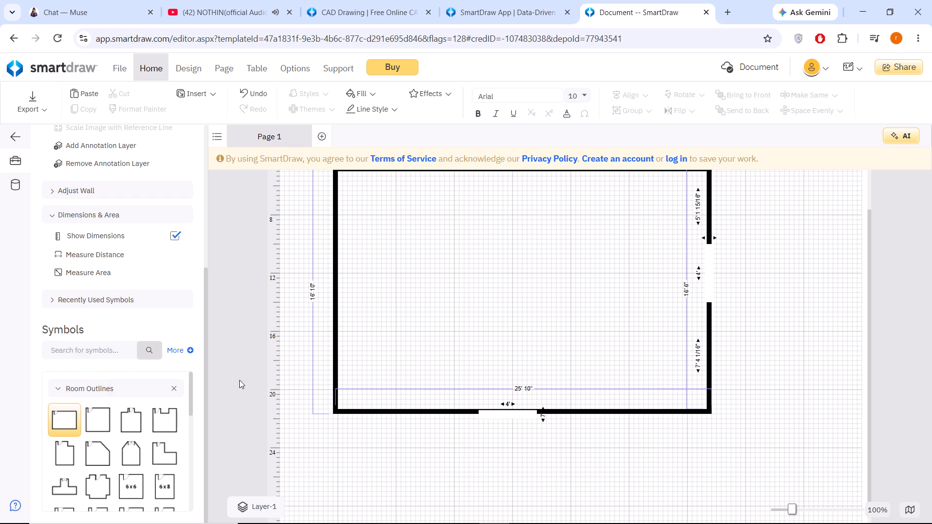
{"action": "left_click_drag", "start_coordinate": [239, 380], "coordinate": [376, 326]}
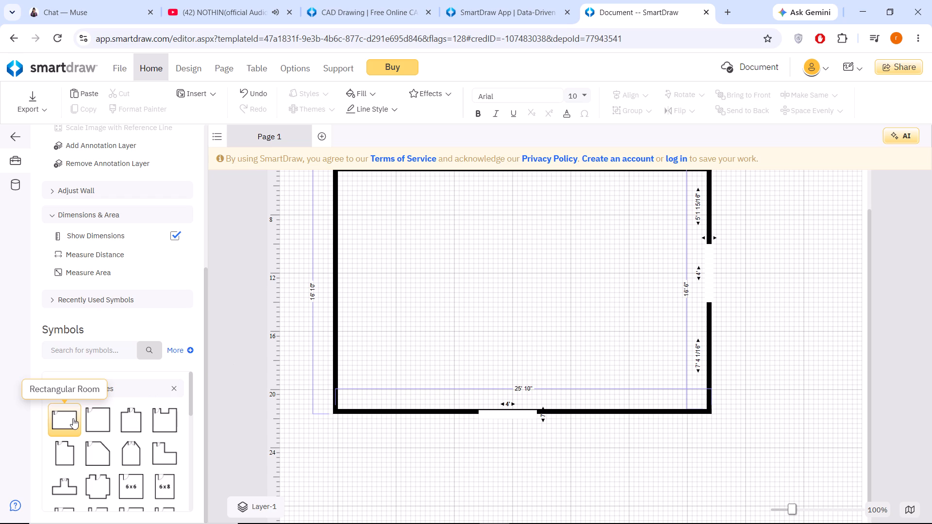
{"action": "left_click_drag", "start_coordinate": [73, 418], "coordinate": [567, 360]}
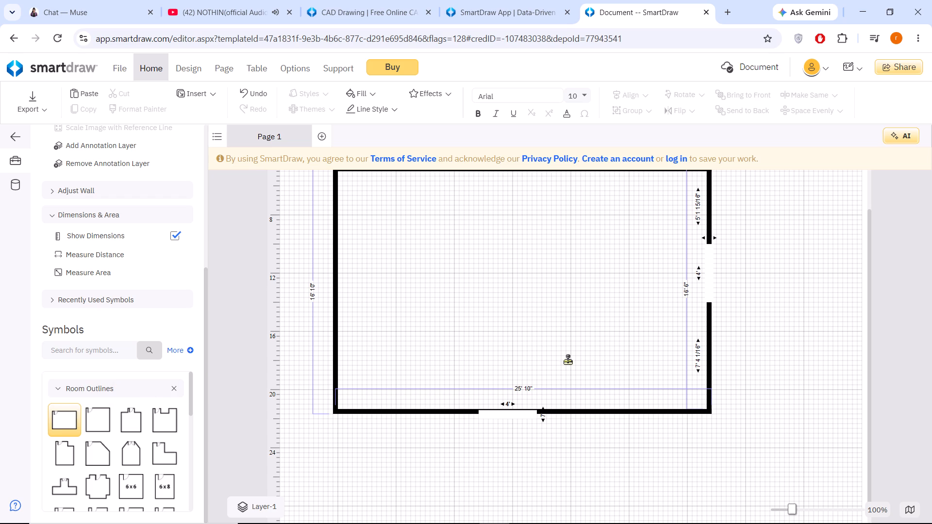
{"action": "left_click_drag", "start_coordinate": [567, 360], "coordinate": [573, 355]}
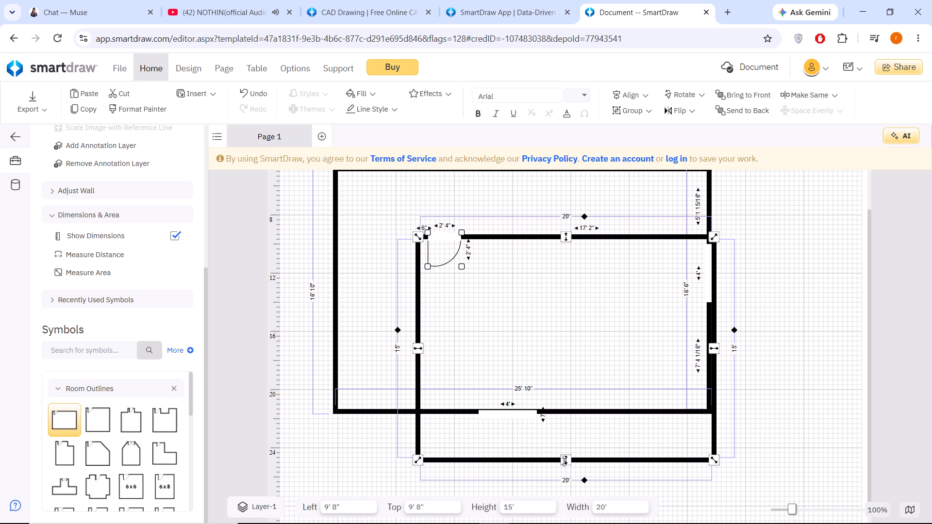
Reshape the new room outline into a smaller rectangle about 7' 10" wide and 7' high, entirely inside the main room.
{"action": "left_click_drag", "start_coordinate": [715, 459], "coordinate": [651, 399]}
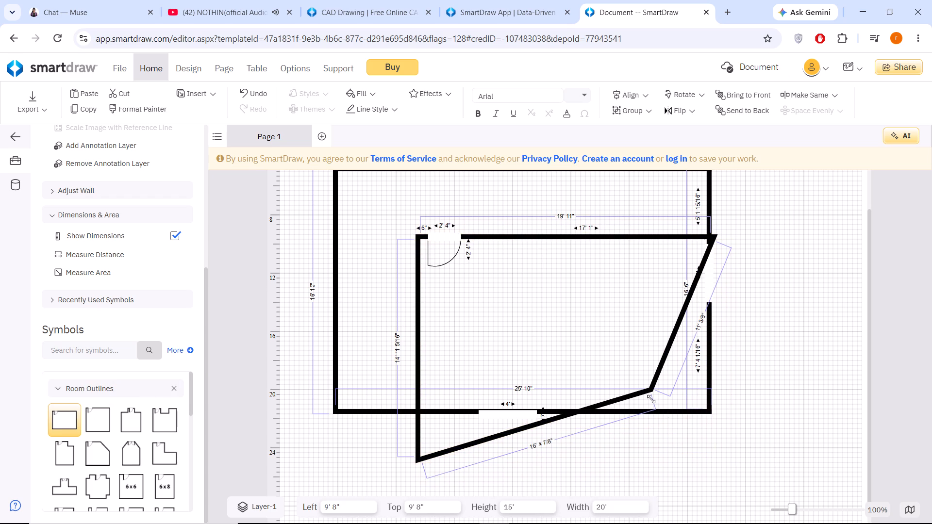
{"action": "left_click_drag", "start_coordinate": [651, 399], "coordinate": [660, 411]}
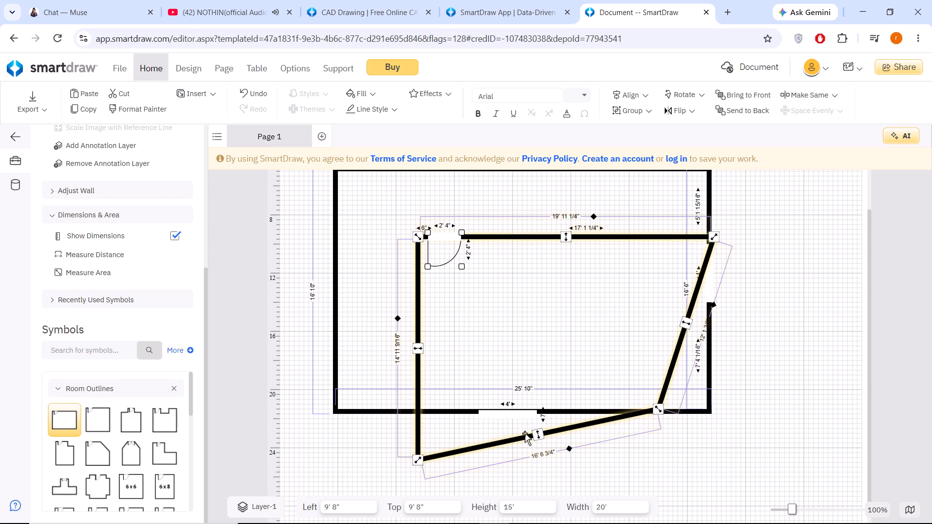
{"action": "left_click_drag", "start_coordinate": [537, 433], "coordinate": [559, 398]}
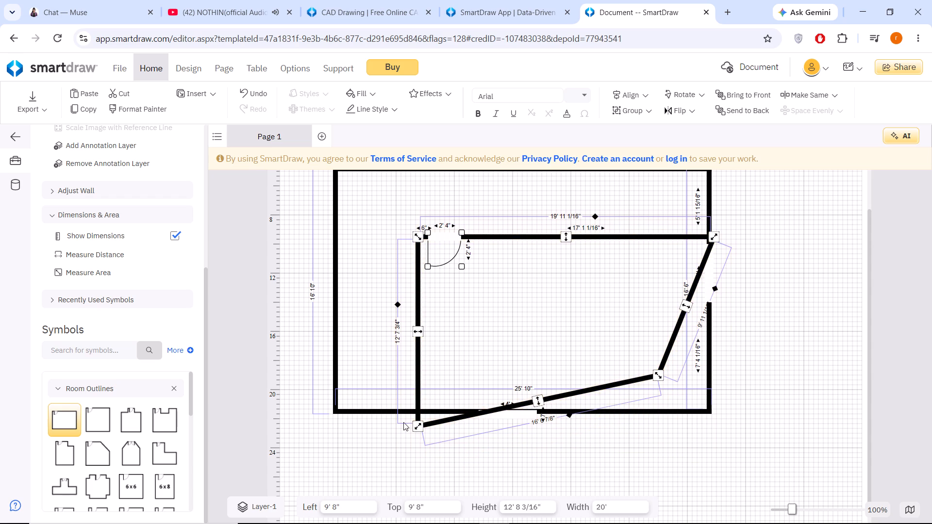
{"action": "left_click_drag", "start_coordinate": [420, 426], "coordinate": [503, 376]}
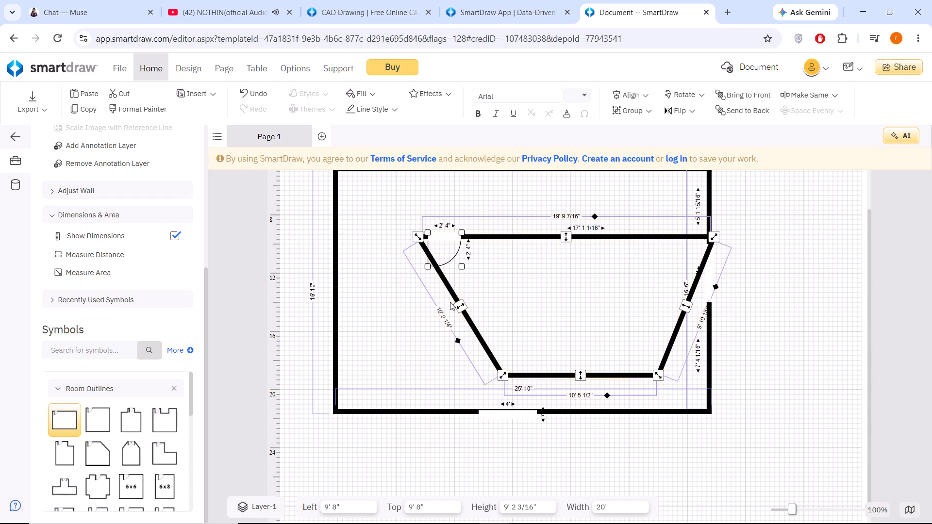
{"action": "left_click_drag", "start_coordinate": [461, 309], "coordinate": [512, 310]}
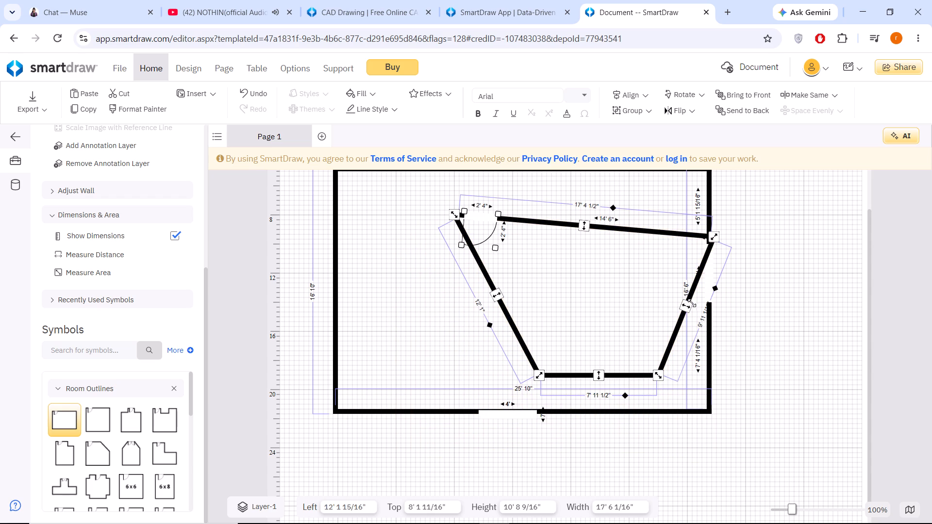
{"action": "left_click_drag", "start_coordinate": [713, 236], "coordinate": [649, 270]}
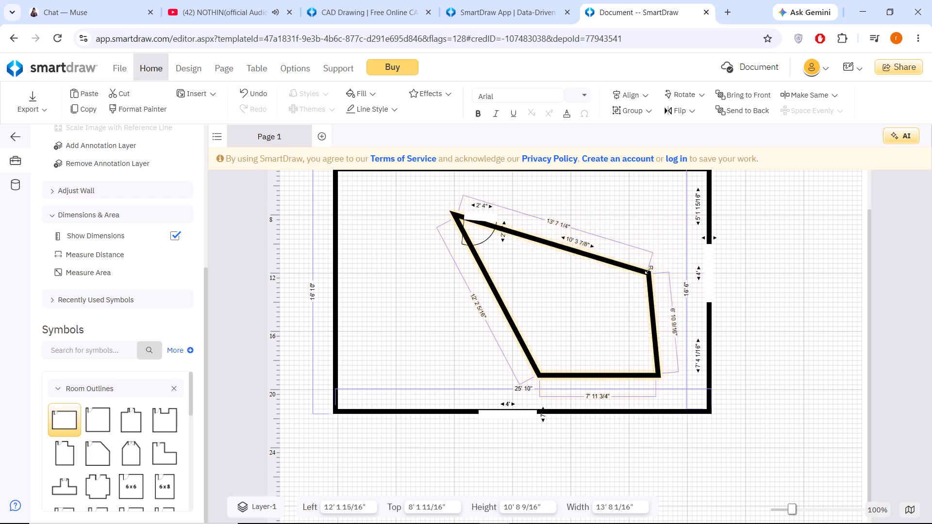
{"action": "left_click_drag", "start_coordinate": [649, 270], "coordinate": [661, 268]}
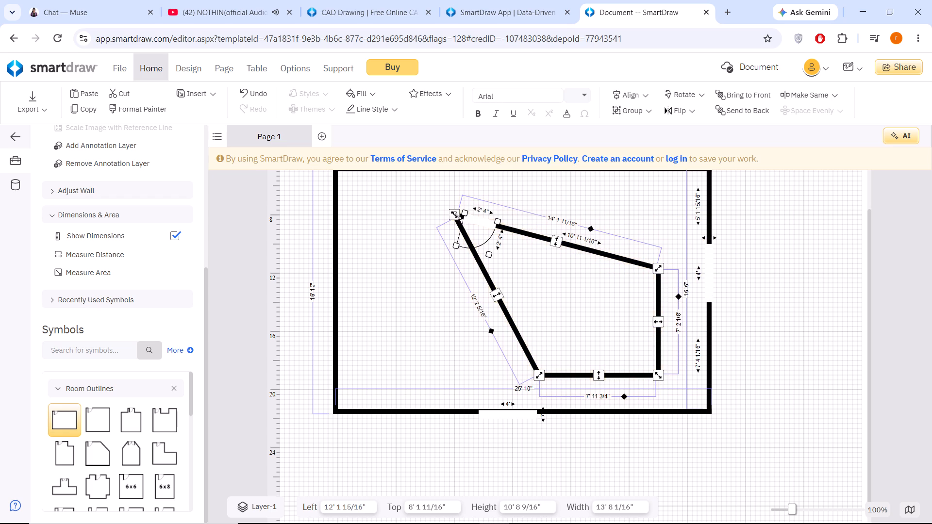
{"action": "left_click_drag", "start_coordinate": [455, 215], "coordinate": [542, 274]}
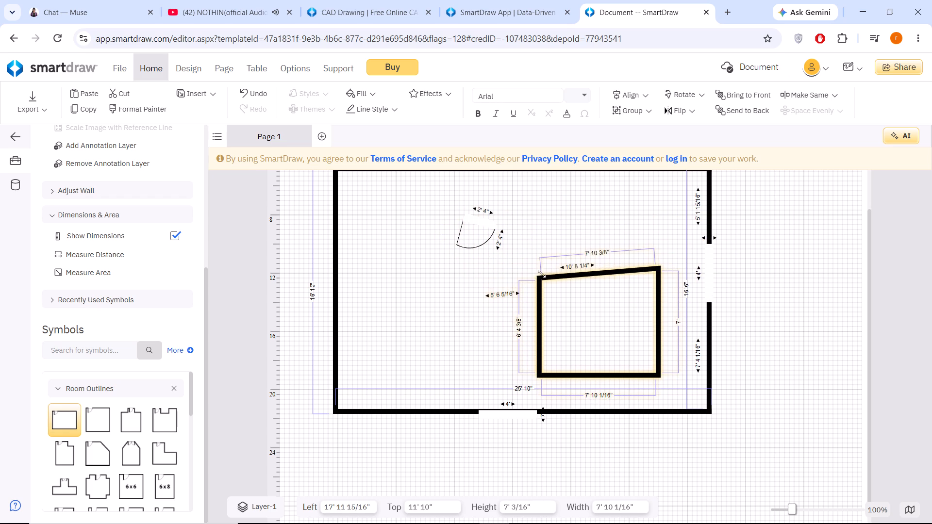
{"action": "left_click_drag", "start_coordinate": [542, 274], "coordinate": [541, 268]}
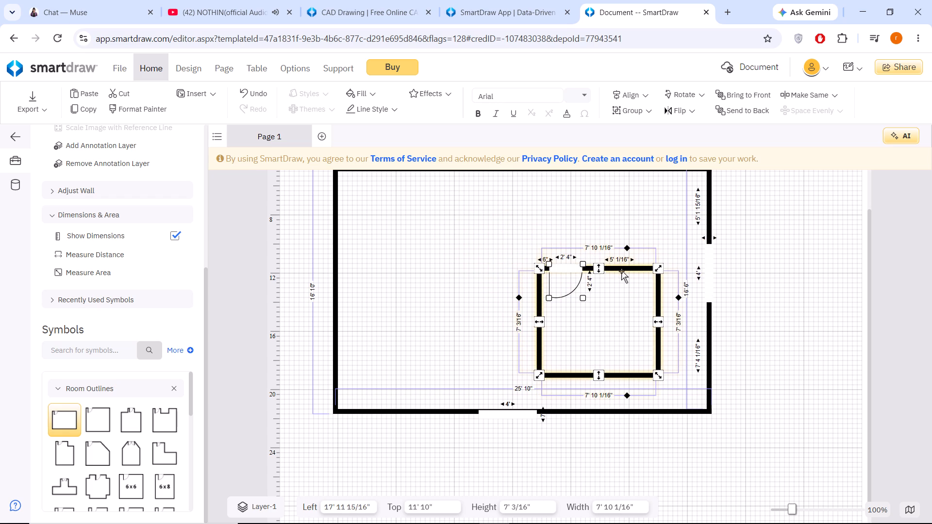
Move the small room into the main room's lower left corner and join its bottom wall with the main room's bottom wall.
{"action": "left_click_drag", "start_coordinate": [622, 269], "coordinate": [430, 298]}
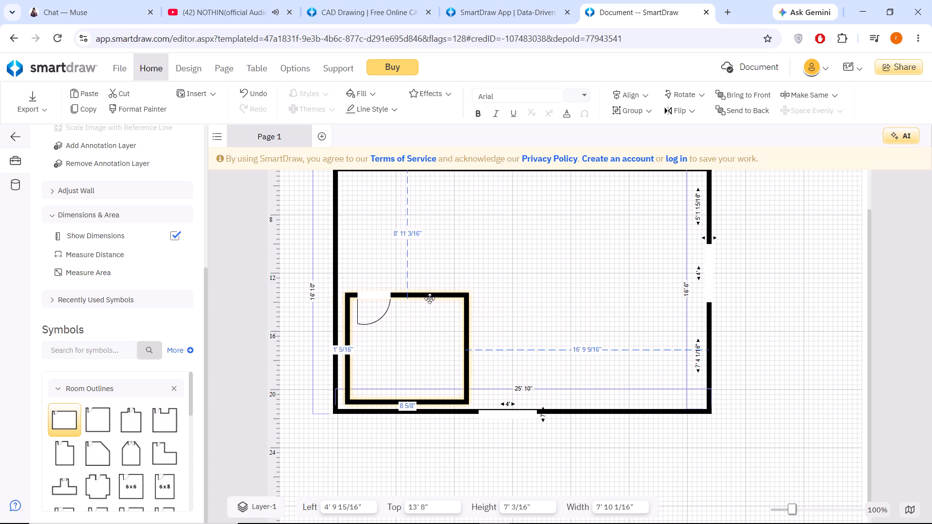
{"action": "left_click_drag", "start_coordinate": [430, 298], "coordinate": [429, 304]}
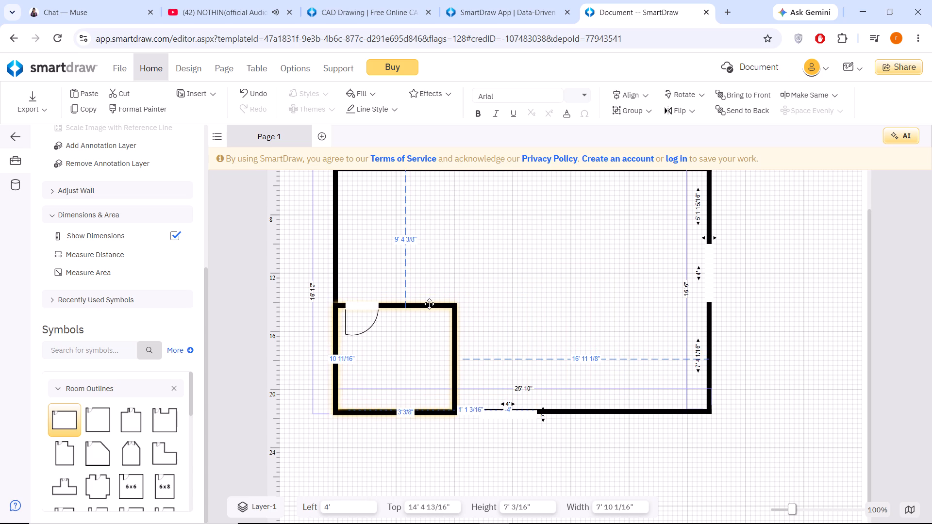
{"action": "left_click_drag", "start_coordinate": [429, 304], "coordinate": [428, 303]}
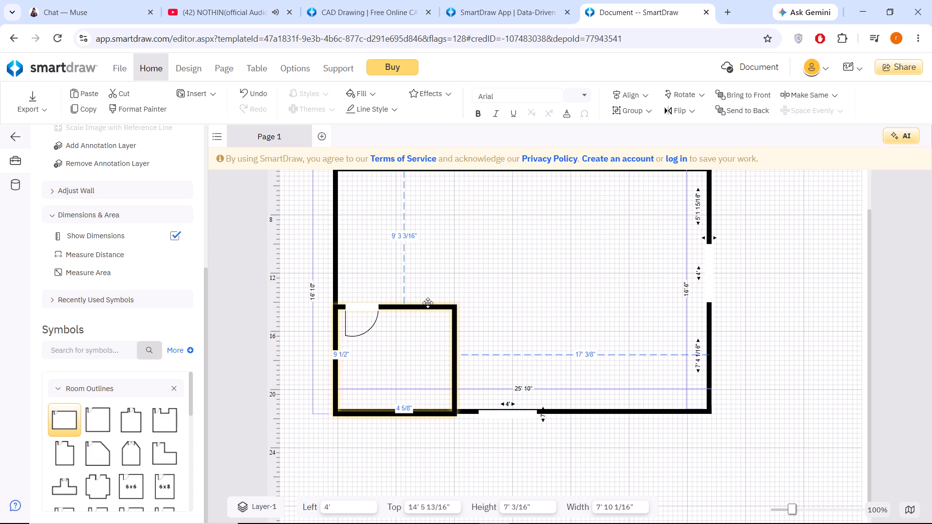
{"action": "left_click_drag", "start_coordinate": [428, 303], "coordinate": [428, 302]}
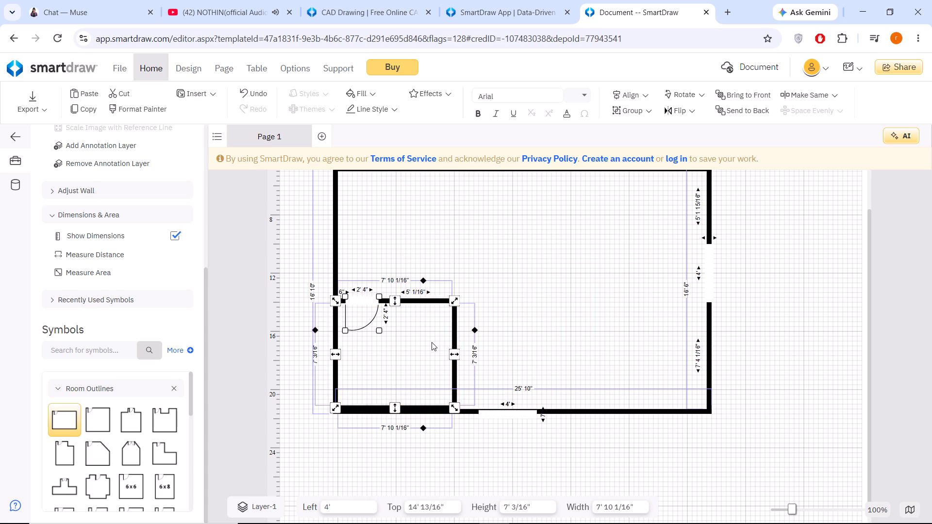
{"action": "left_click", "coordinate": [418, 432]}
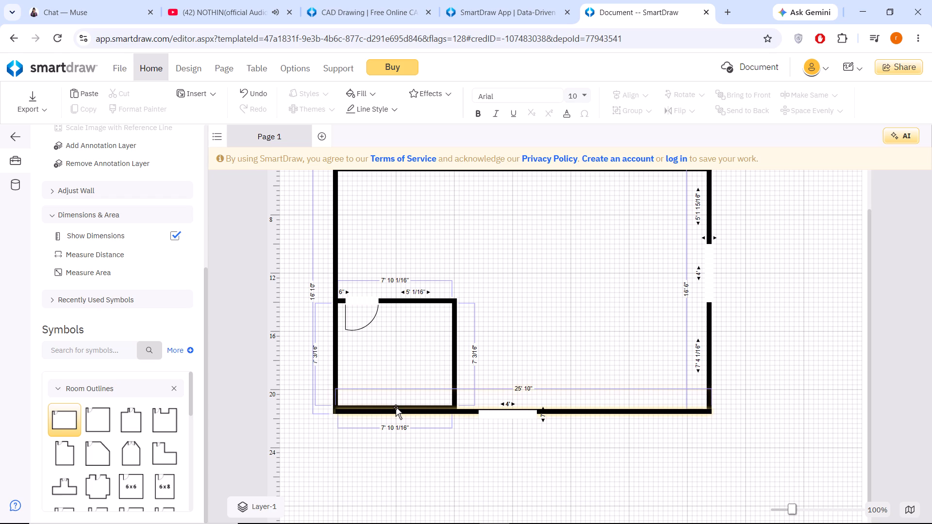
{"action": "left_click", "coordinate": [396, 407]}
{"action": "left_click", "coordinate": [396, 406]}
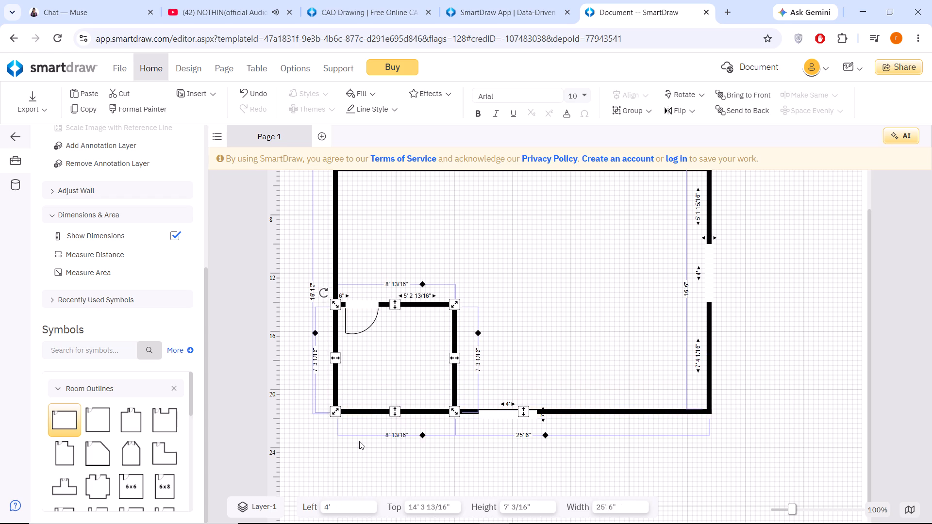
{"action": "left_click", "coordinate": [359, 441]}
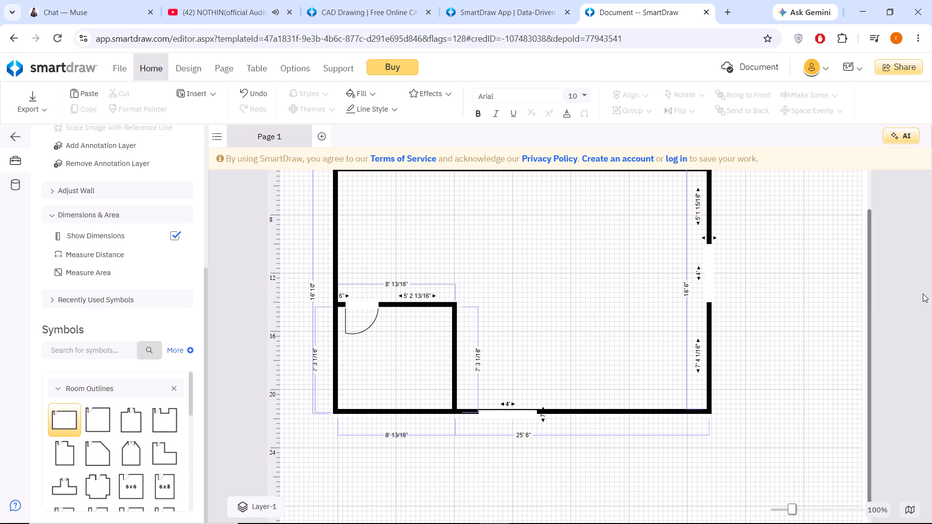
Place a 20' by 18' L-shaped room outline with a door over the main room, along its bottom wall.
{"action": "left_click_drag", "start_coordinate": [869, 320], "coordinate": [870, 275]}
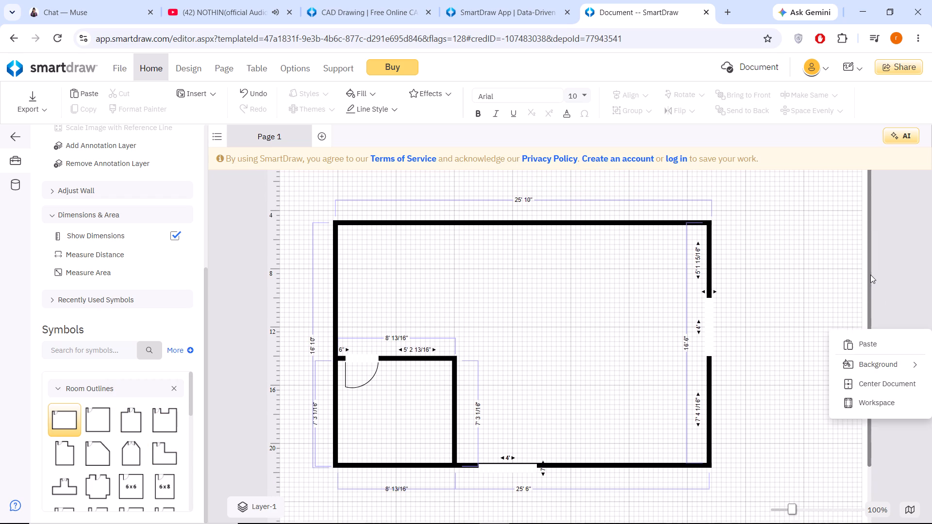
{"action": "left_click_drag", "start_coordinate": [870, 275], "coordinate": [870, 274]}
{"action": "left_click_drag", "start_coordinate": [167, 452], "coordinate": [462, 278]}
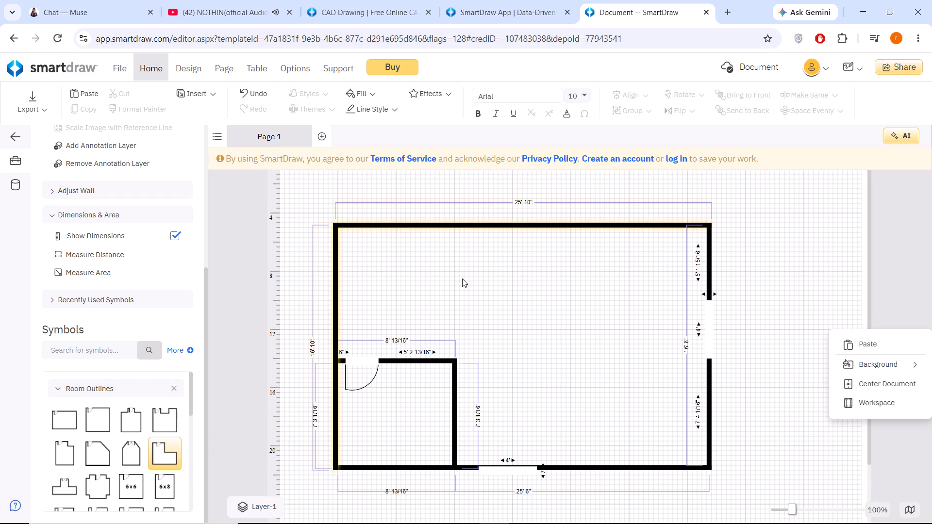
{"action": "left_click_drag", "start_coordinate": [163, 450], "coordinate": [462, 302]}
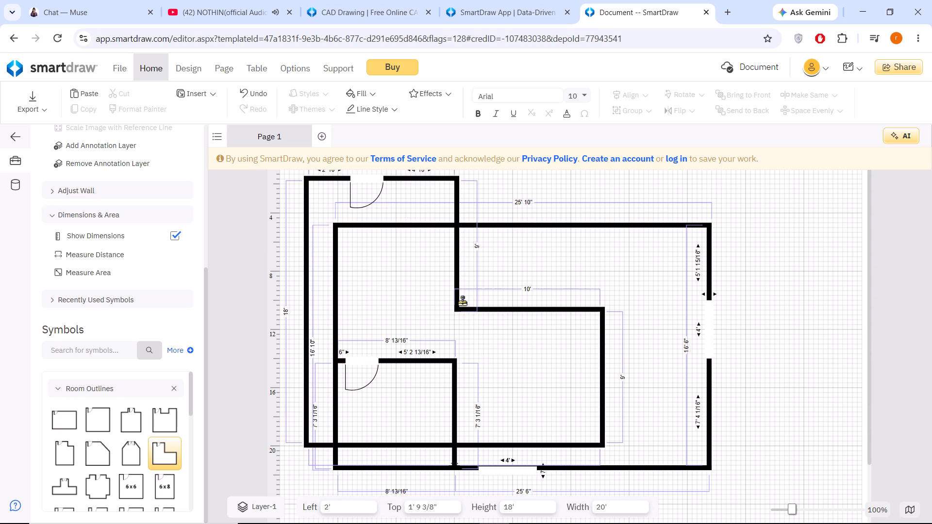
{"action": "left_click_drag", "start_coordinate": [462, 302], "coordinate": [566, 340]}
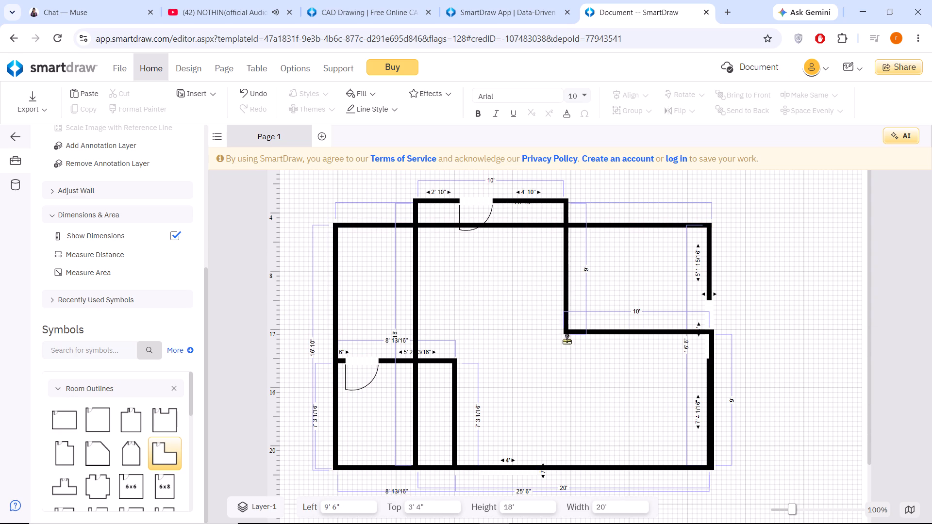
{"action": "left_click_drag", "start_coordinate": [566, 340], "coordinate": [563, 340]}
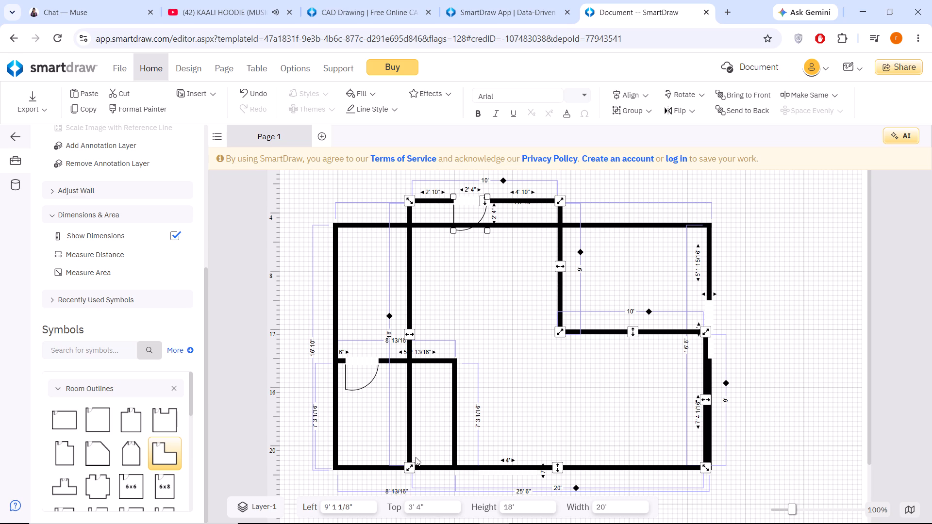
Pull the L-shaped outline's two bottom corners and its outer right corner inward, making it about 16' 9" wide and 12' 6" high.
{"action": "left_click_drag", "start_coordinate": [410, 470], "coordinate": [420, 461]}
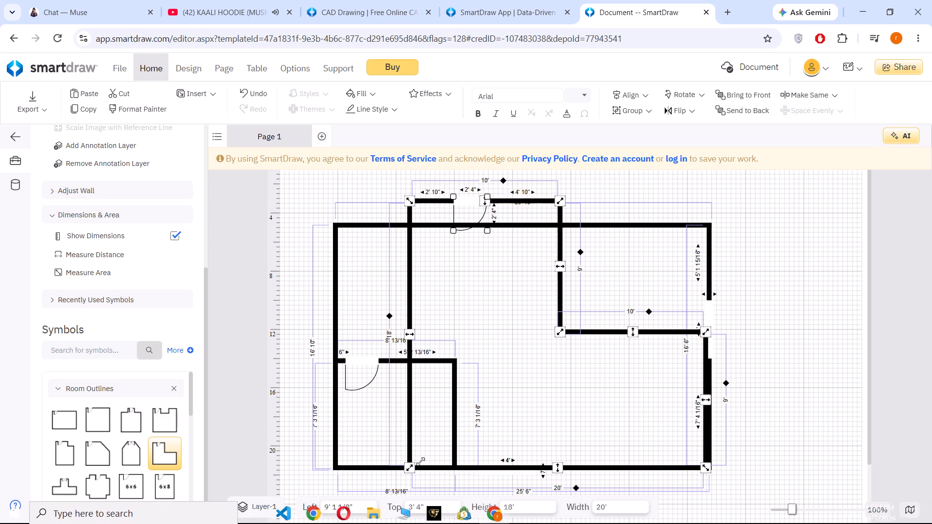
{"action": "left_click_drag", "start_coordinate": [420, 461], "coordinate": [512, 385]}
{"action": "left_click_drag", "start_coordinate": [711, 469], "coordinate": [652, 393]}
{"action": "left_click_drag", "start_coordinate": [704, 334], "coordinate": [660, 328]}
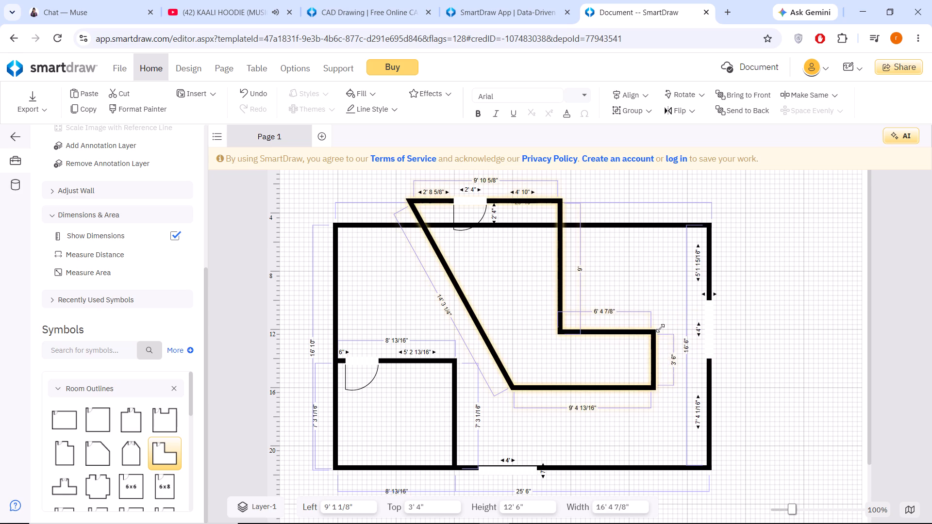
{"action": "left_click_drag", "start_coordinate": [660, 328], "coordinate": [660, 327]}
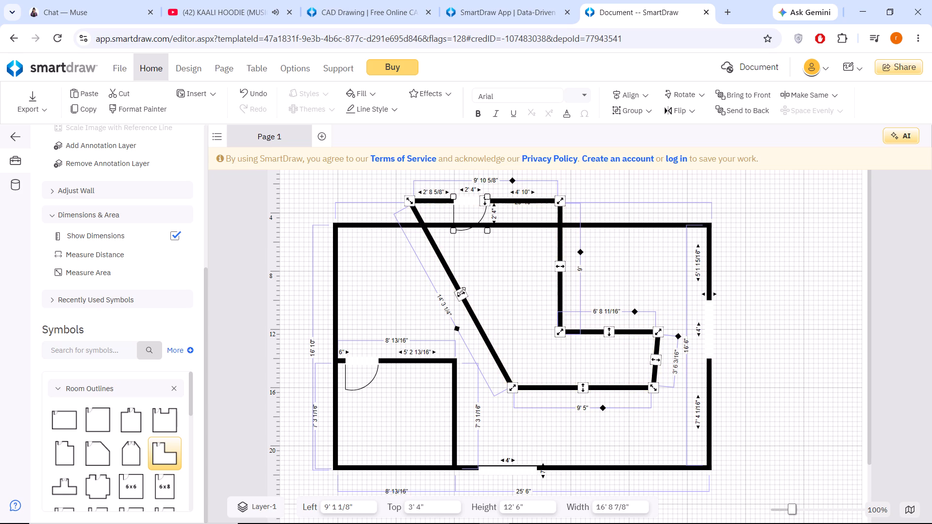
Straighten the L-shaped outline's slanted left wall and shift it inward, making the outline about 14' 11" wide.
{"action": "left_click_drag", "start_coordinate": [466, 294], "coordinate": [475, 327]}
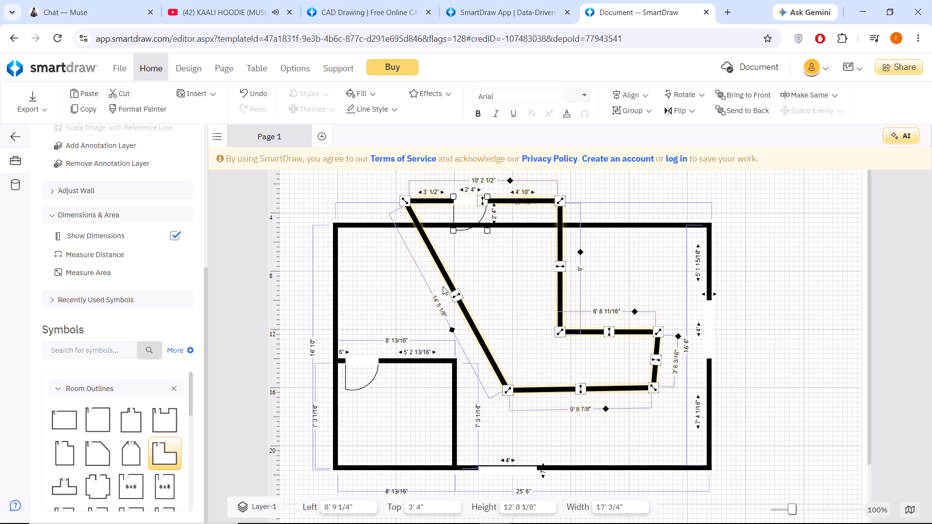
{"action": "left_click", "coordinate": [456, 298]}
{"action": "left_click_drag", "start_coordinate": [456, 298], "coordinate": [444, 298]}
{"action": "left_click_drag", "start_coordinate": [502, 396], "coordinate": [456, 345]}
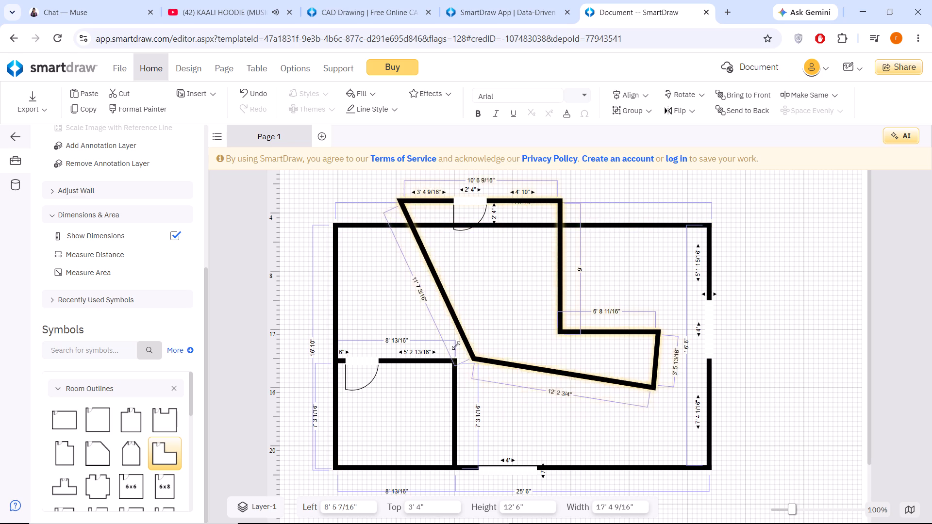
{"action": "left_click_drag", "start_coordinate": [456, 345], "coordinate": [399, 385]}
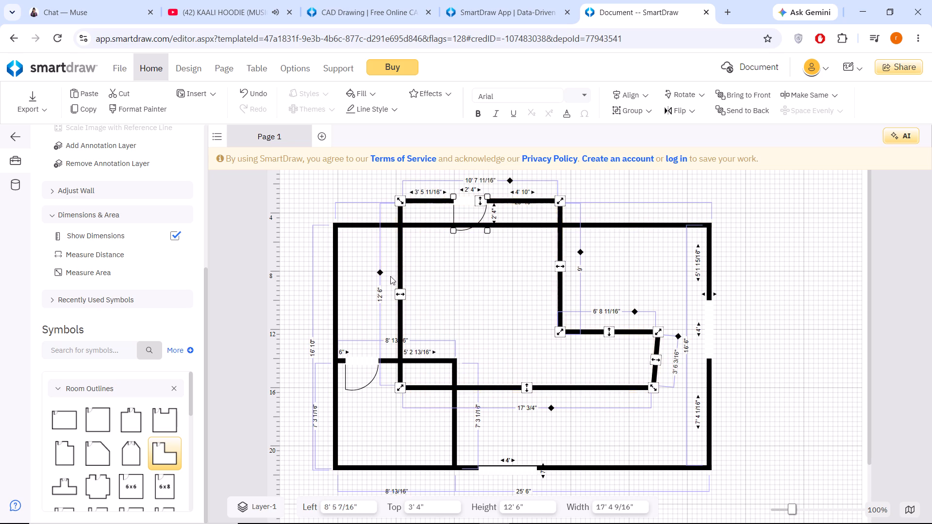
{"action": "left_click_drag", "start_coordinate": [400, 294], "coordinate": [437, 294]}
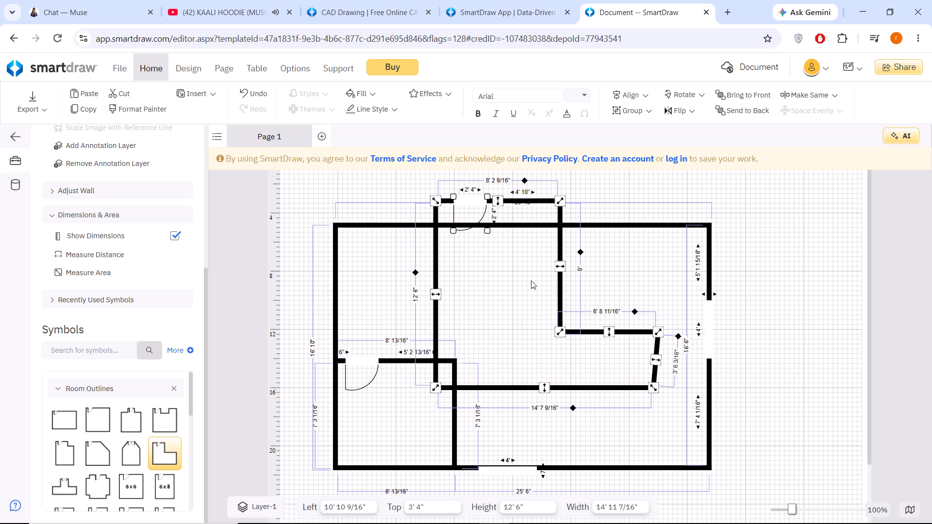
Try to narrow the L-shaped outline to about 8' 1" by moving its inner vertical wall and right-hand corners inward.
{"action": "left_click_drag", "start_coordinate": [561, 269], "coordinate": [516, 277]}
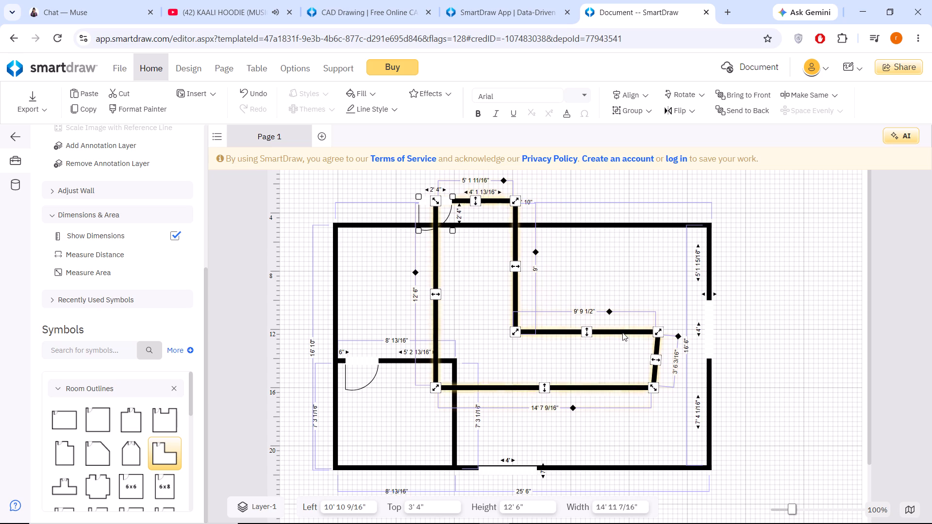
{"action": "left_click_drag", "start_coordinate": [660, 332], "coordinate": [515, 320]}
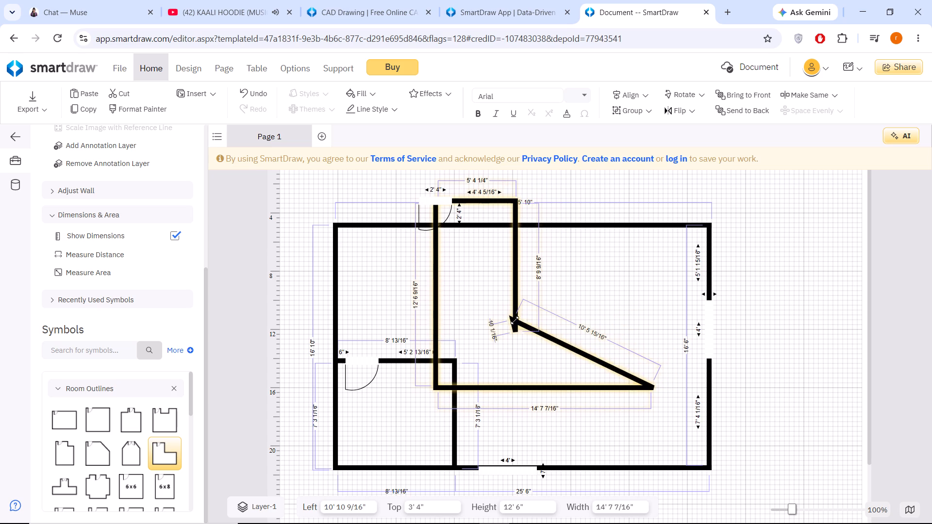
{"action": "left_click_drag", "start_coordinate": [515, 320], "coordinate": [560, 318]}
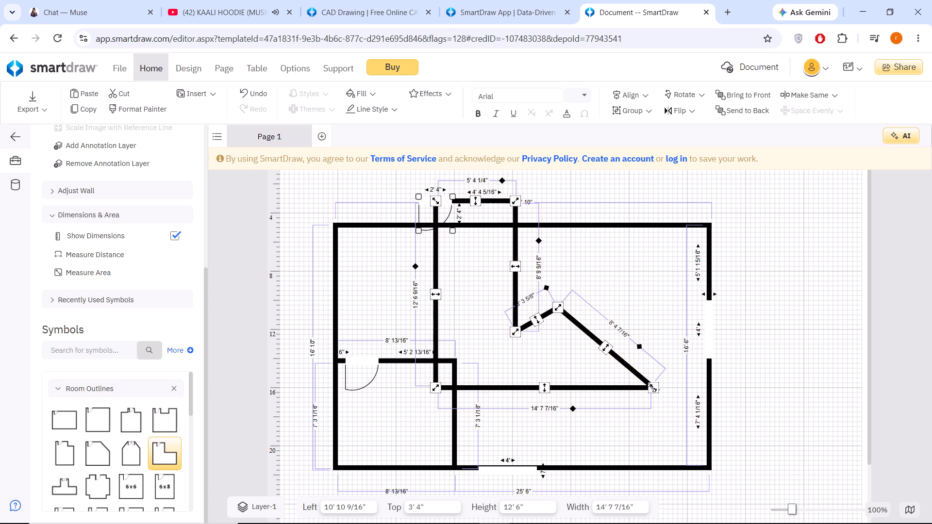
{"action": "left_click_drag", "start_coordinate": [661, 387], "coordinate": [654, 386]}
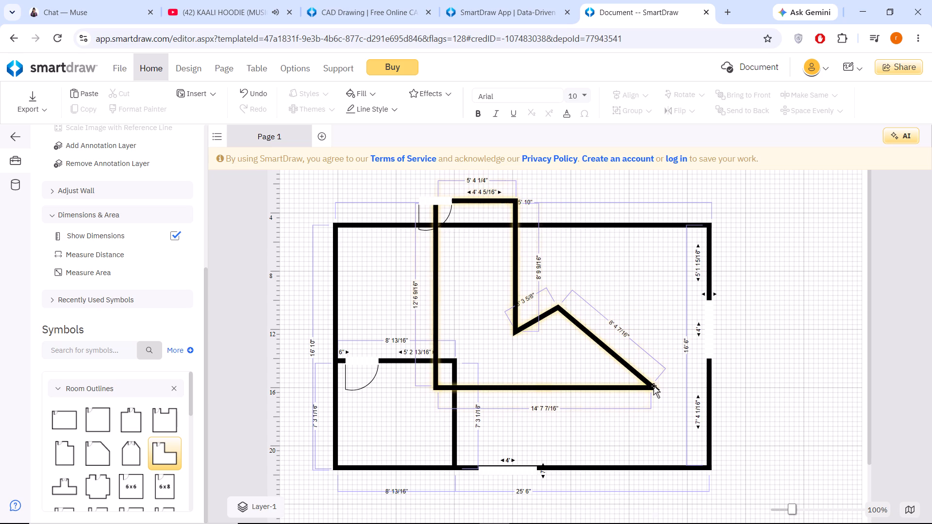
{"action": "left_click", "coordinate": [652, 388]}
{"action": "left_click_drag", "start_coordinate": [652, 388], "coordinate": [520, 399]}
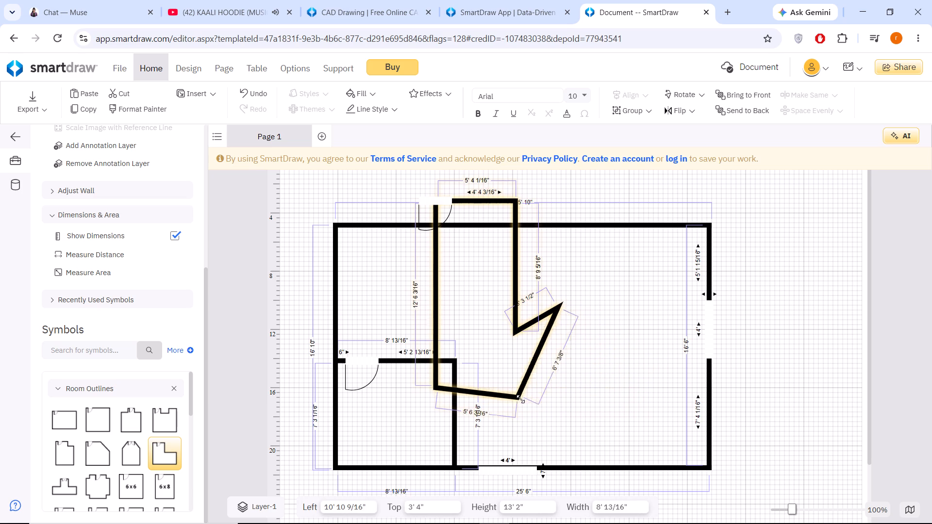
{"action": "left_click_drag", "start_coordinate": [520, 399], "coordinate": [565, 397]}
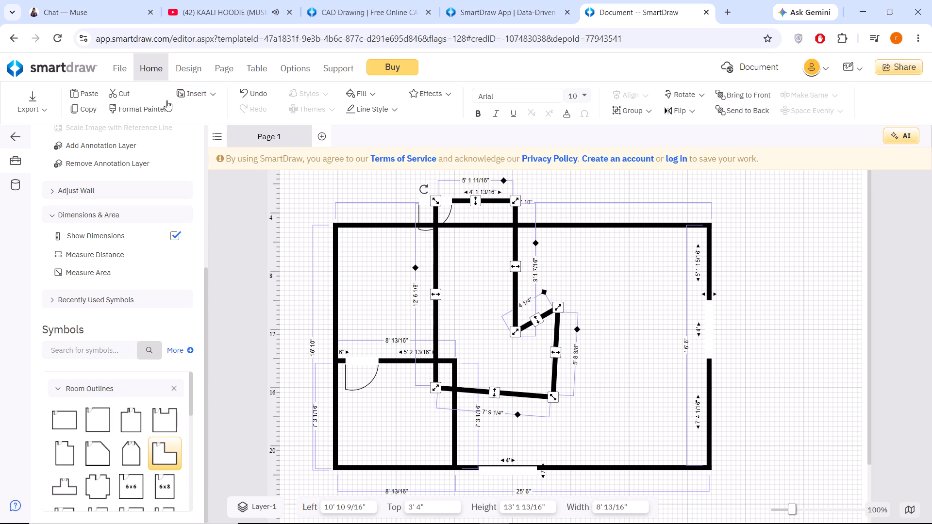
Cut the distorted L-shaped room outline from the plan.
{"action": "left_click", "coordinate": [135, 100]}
Place a 15' by 15' square room outline with a door, its top wall just below the main room's top wall.
{"action": "scroll", "coordinate": [142, 431], "scroll_direction": "down", "scroll_amount": 1}
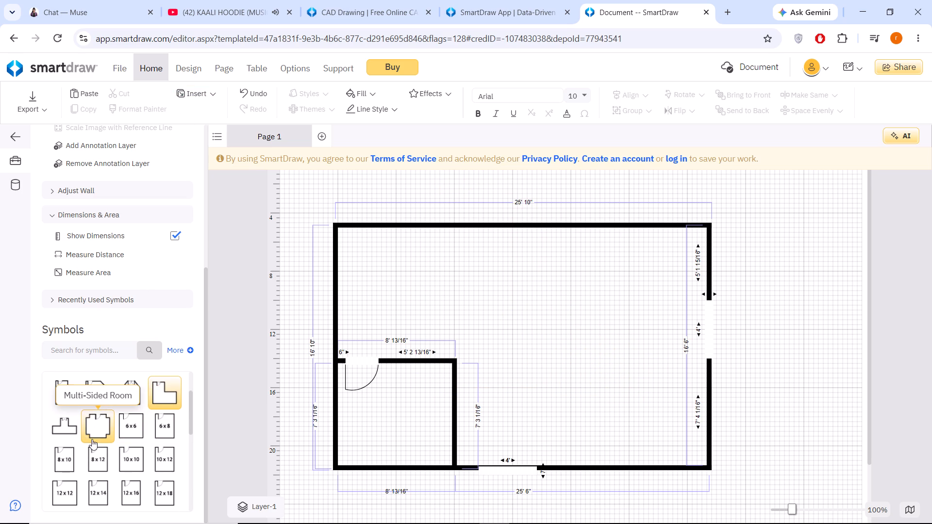
{"action": "scroll", "coordinate": [64, 399], "scroll_direction": "up", "scroll_amount": 1}
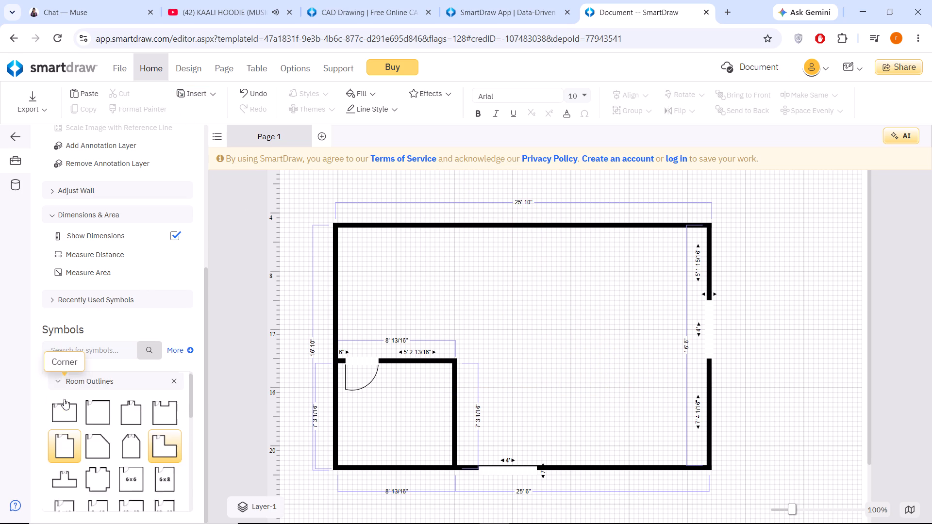
{"action": "scroll", "coordinate": [64, 399], "scroll_direction": "up", "scroll_amount": 1}
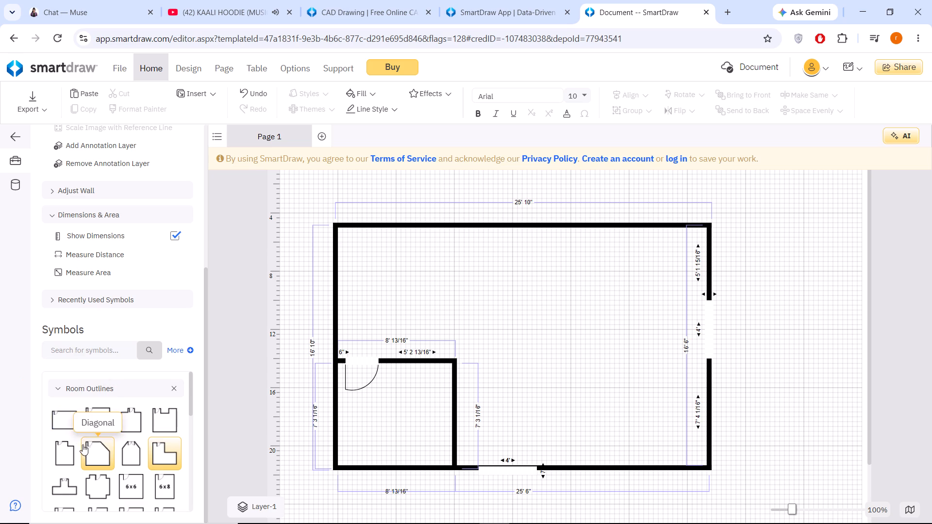
{"action": "left_click_drag", "start_coordinate": [92, 423], "coordinate": [502, 304]}
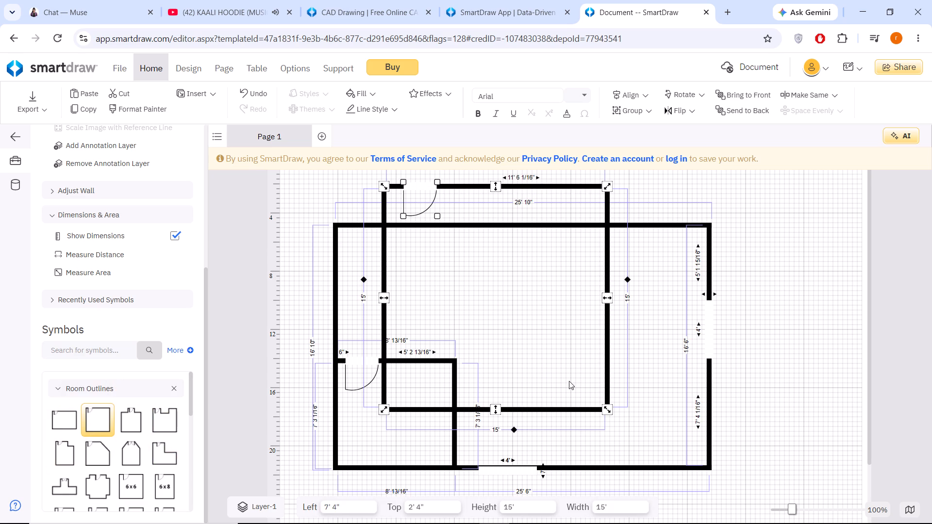
{"action": "left_click_drag", "start_coordinate": [513, 188], "coordinate": [511, 237]}
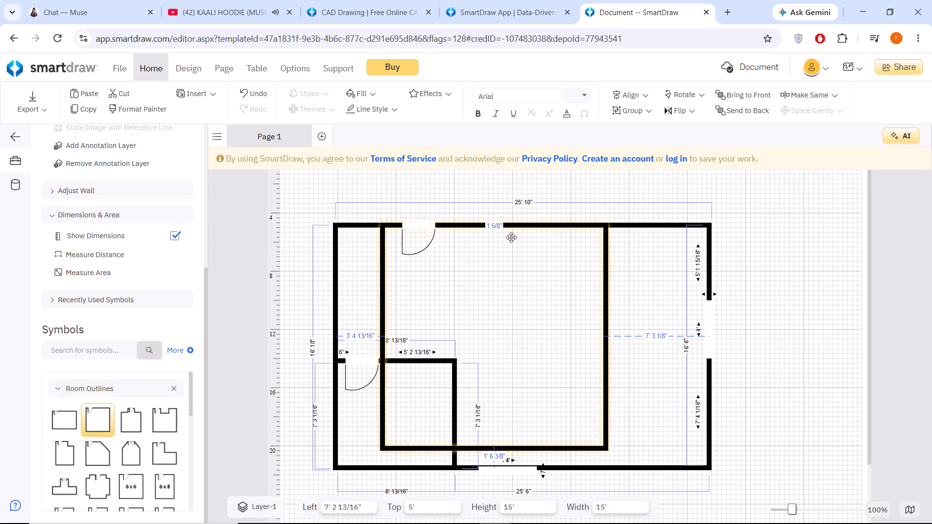
{"action": "left_click_drag", "start_coordinate": [511, 237], "coordinate": [506, 263]}
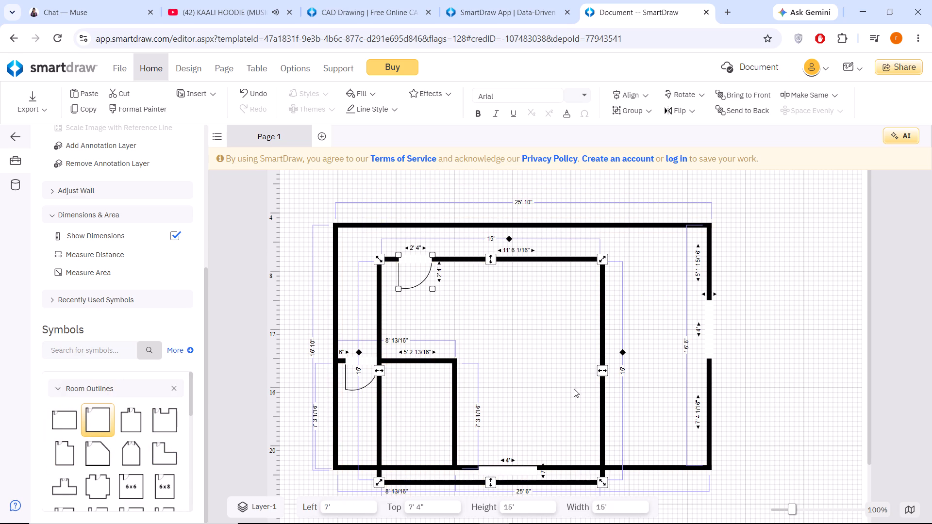
Shrink the square outline to about 8' 2" wide and 7' 3" high by moving its side and bottom walls inward.
{"action": "left_click_drag", "start_coordinate": [375, 371], "coordinate": [414, 366]}
{"action": "left_click_drag", "start_coordinate": [608, 376], "coordinate": [547, 370]}
{"action": "left_click_drag", "start_coordinate": [481, 485], "coordinate": [483, 398]}
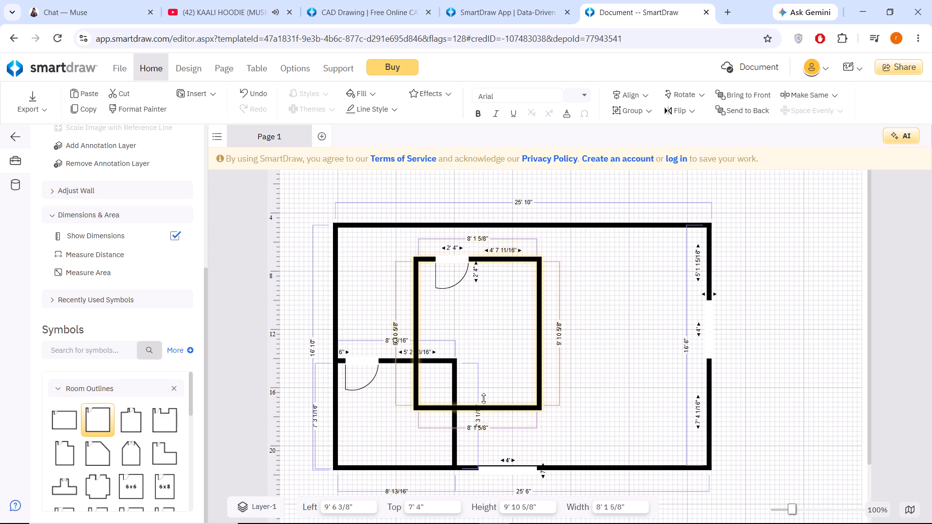
{"action": "left_click_drag", "start_coordinate": [483, 398], "coordinate": [483, 372]}
Move the resized room into the main room's upper left corner so its top and left walls coincide with the main walls.
{"action": "left_click_drag", "start_coordinate": [500, 258], "coordinate": [460, 246]}
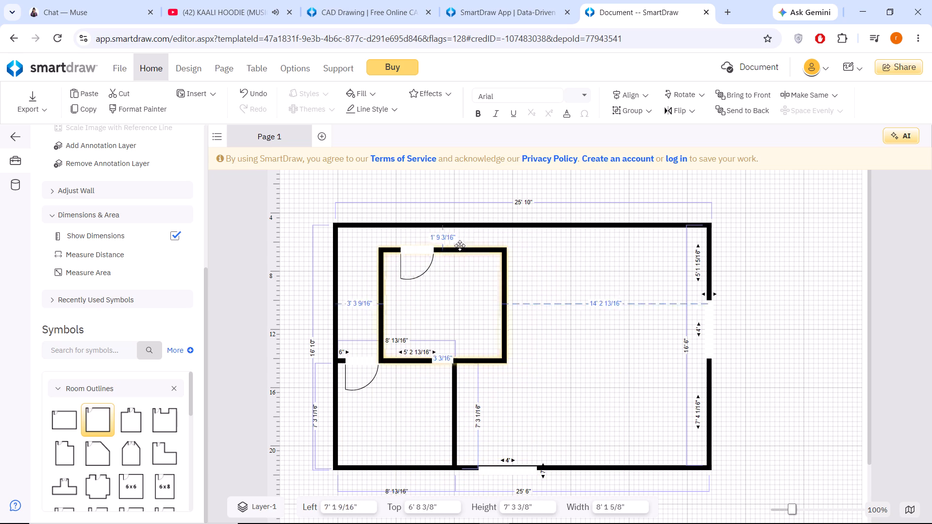
{"action": "left_click_drag", "start_coordinate": [460, 246], "coordinate": [414, 225]}
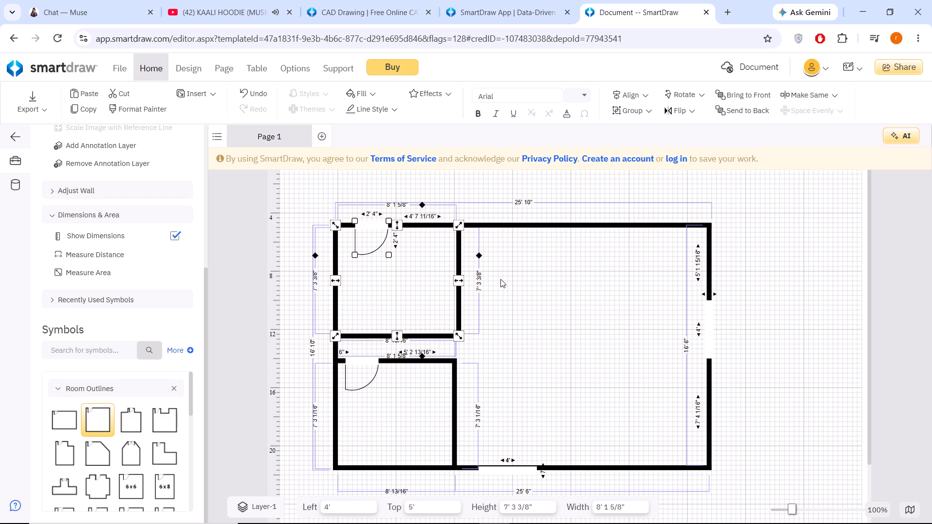
{"action": "left_click", "coordinate": [541, 288]}
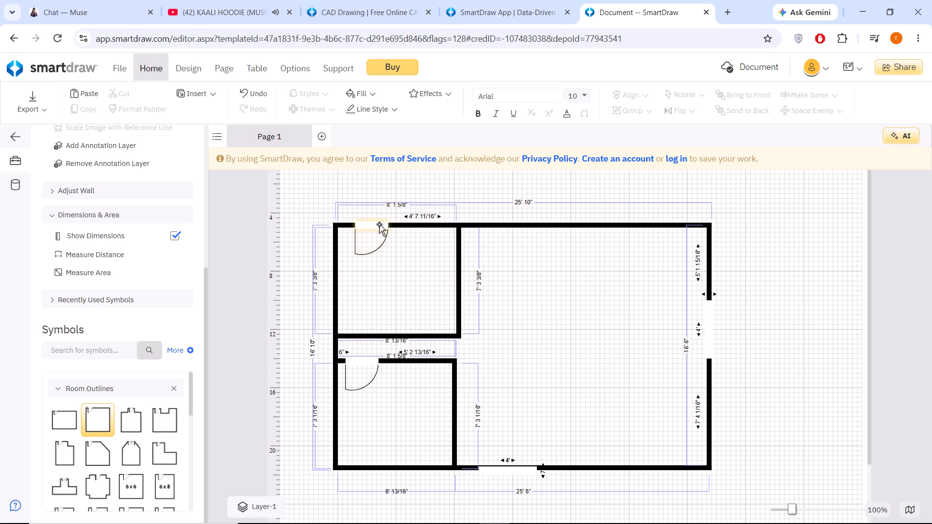
Move the upper left room's door from its top wall to its right wall, opening into the main room.
{"action": "left_click_drag", "start_coordinate": [378, 223], "coordinate": [464, 261]}
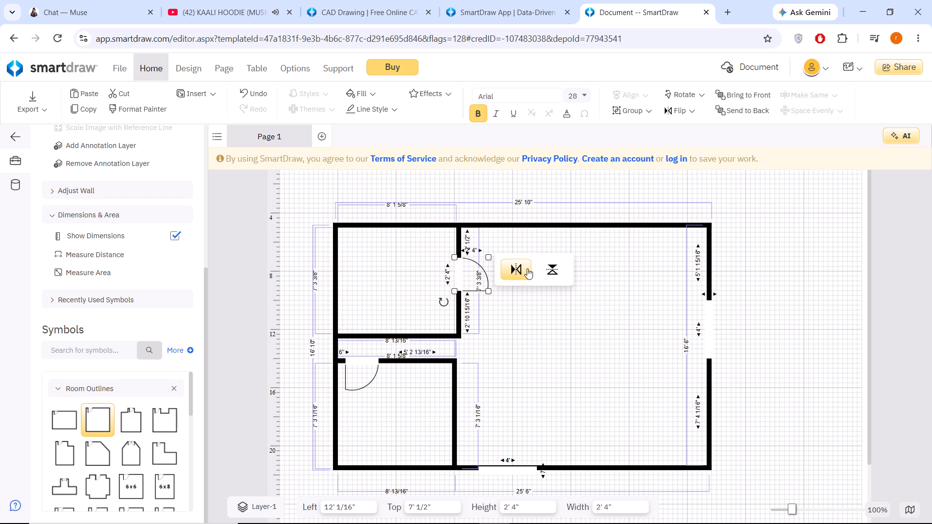
{"action": "left_click", "coordinate": [578, 334]}
Raise the upper left room's bottom wall so the room is about 5' 7" high.
{"action": "left_click", "coordinate": [400, 337]}
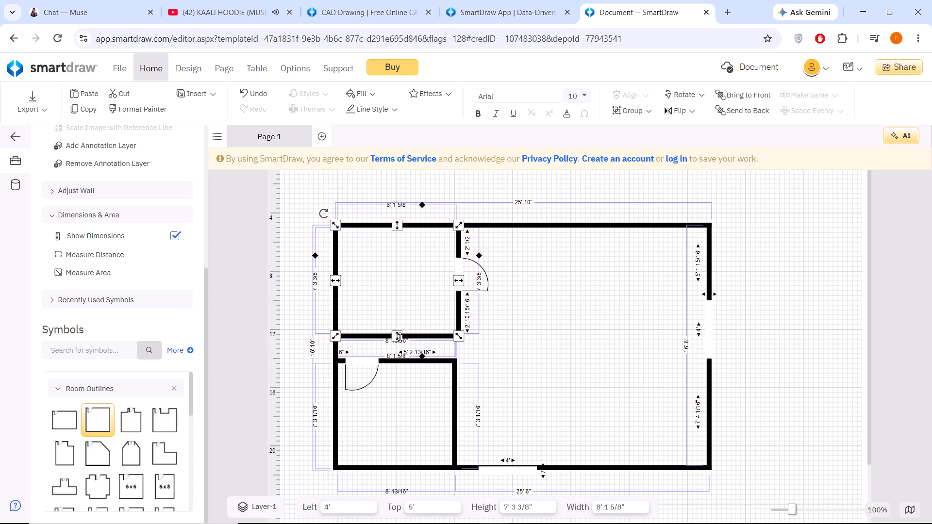
{"action": "left_click_drag", "start_coordinate": [399, 337], "coordinate": [388, 313]}
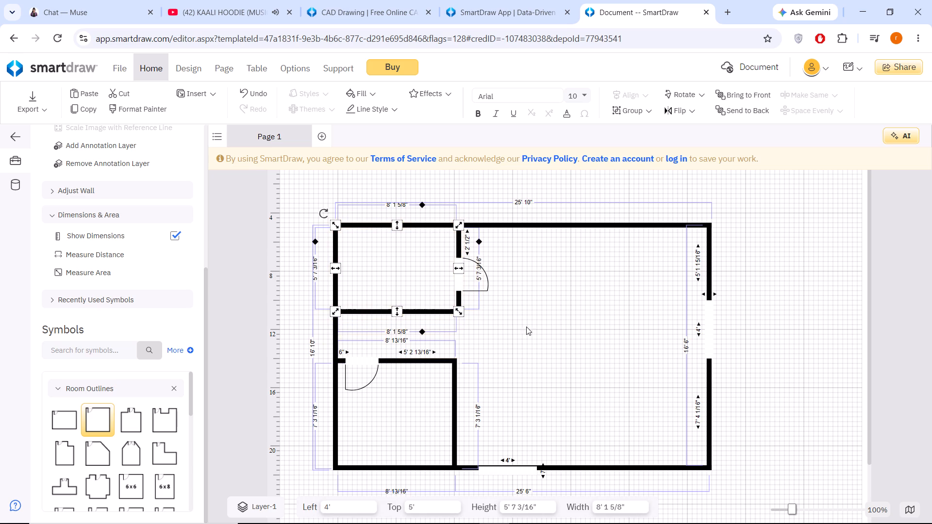
{"action": "left_click", "coordinate": [787, 295]}
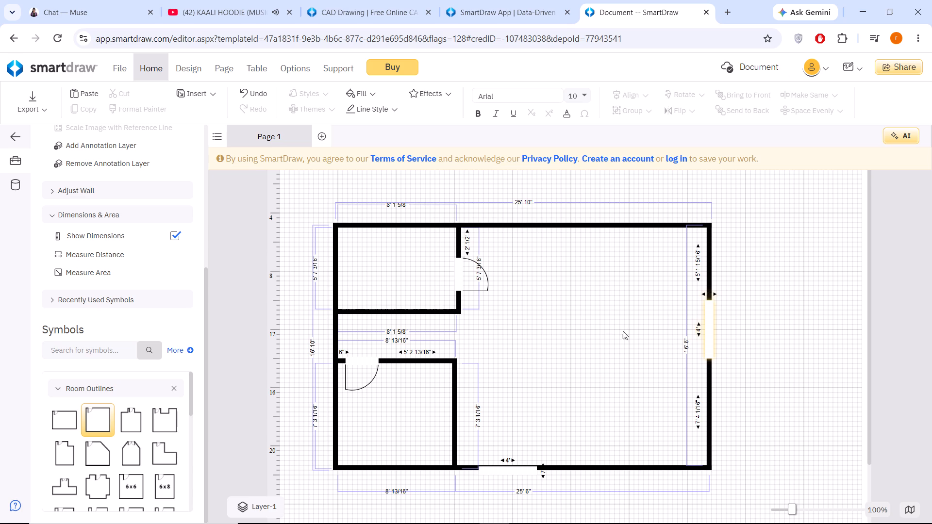
Place another 15' by 15' square room outline with a door in the main room's lower right corner.
{"action": "left_click_drag", "start_coordinate": [106, 424], "coordinate": [572, 412]}
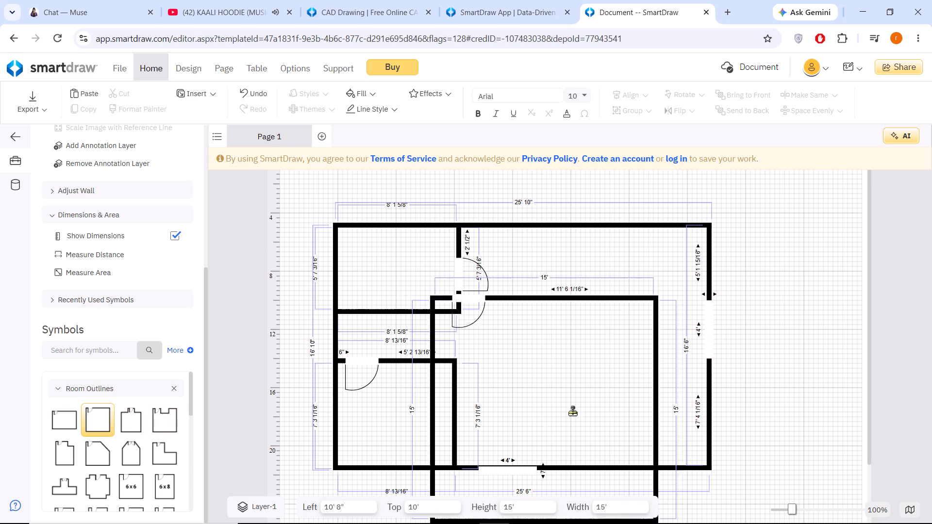
{"action": "left_click_drag", "start_coordinate": [572, 412], "coordinate": [606, 356]}
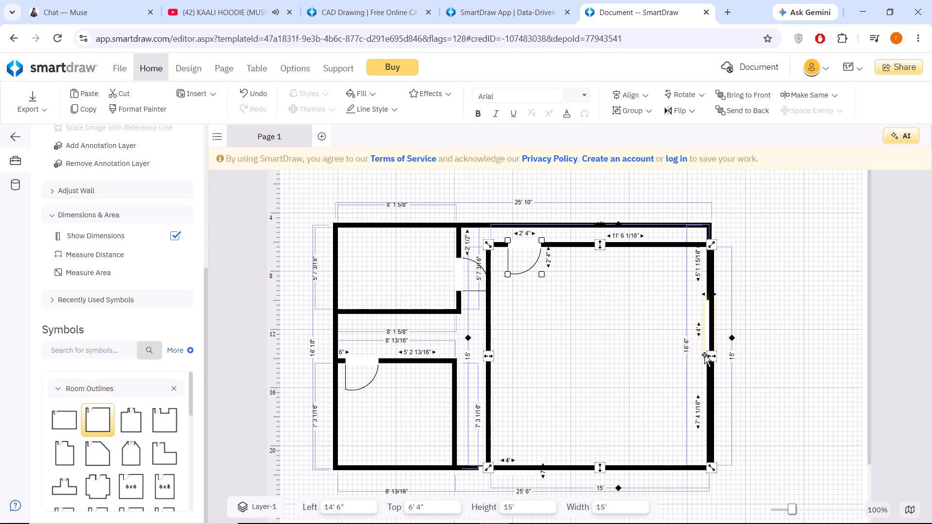
Resize the newly placed 15' by 15' room to about 6' 7 5/8" wide and 6' 9" high.
{"action": "left_click_drag", "start_coordinate": [711, 357], "coordinate": [622, 346]}
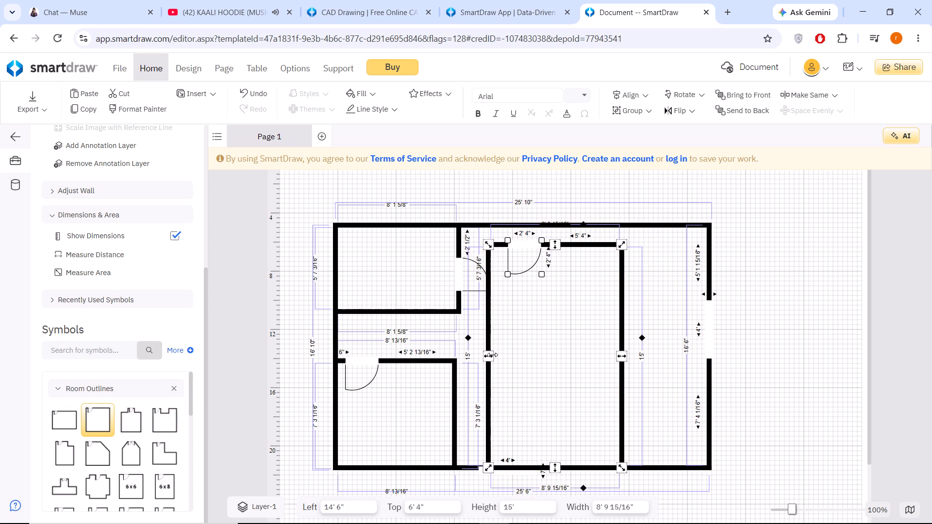
{"action": "left_click_drag", "start_coordinate": [491, 357], "coordinate": [525, 358]}
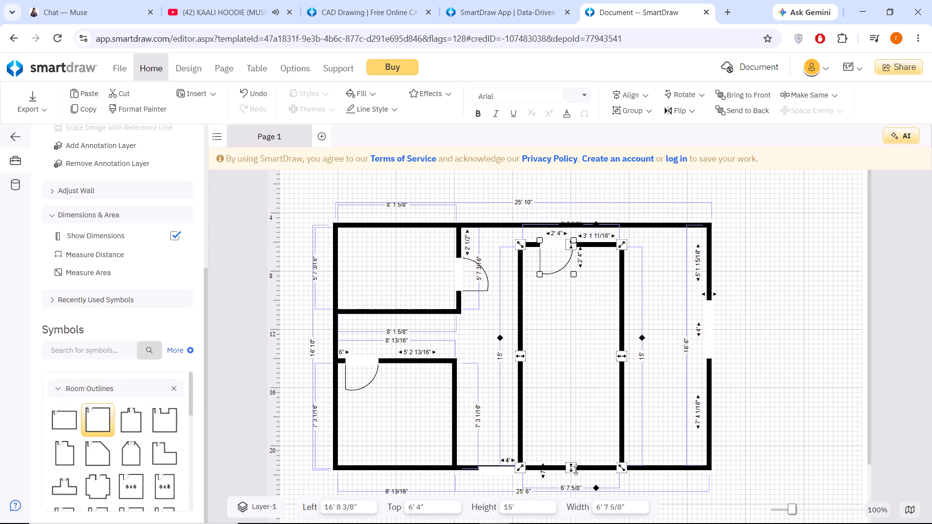
{"action": "left_click_drag", "start_coordinate": [573, 472], "coordinate": [594, 350]}
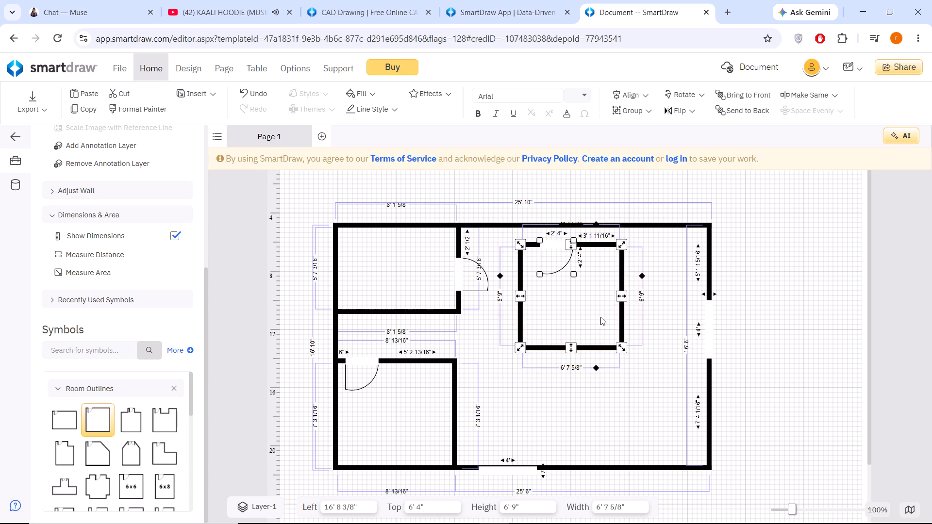
Move the resized room into the main room's lower right corner so it meets the main bottom and right walls.
{"action": "left_click_drag", "start_coordinate": [597, 243], "coordinate": [673, 346]}
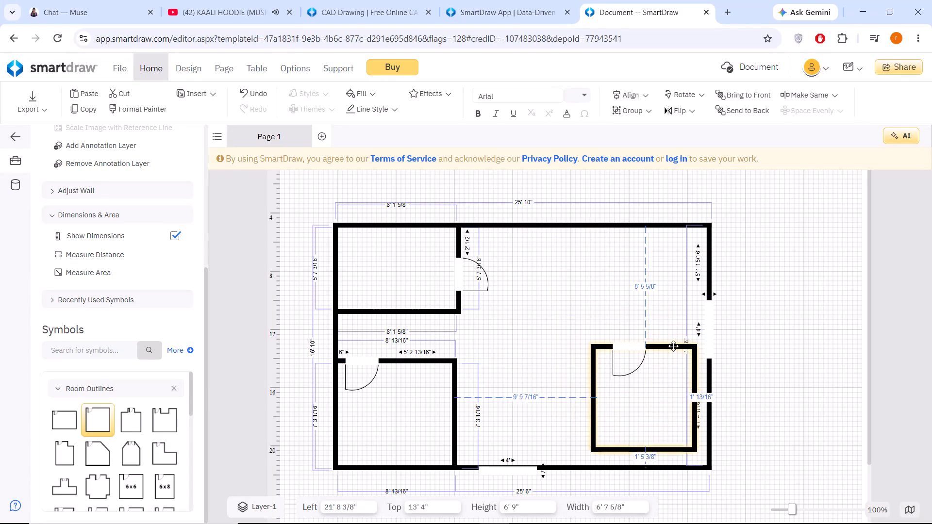
{"action": "left_click_drag", "start_coordinate": [673, 346], "coordinate": [680, 356]}
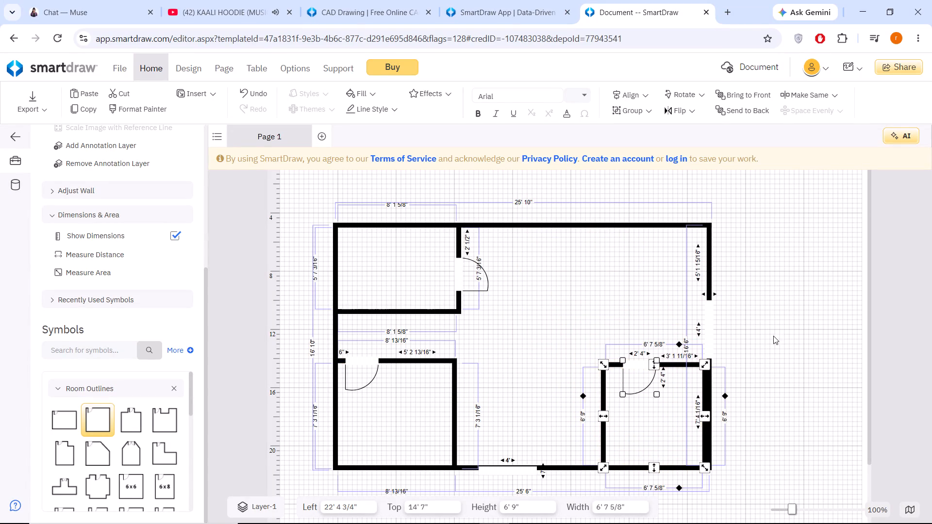
{"action": "left_click", "coordinate": [774, 334]}
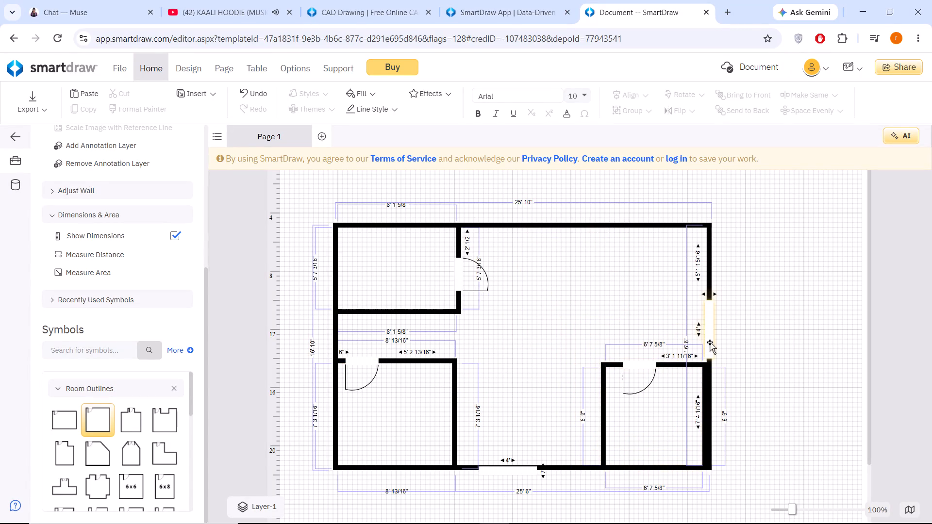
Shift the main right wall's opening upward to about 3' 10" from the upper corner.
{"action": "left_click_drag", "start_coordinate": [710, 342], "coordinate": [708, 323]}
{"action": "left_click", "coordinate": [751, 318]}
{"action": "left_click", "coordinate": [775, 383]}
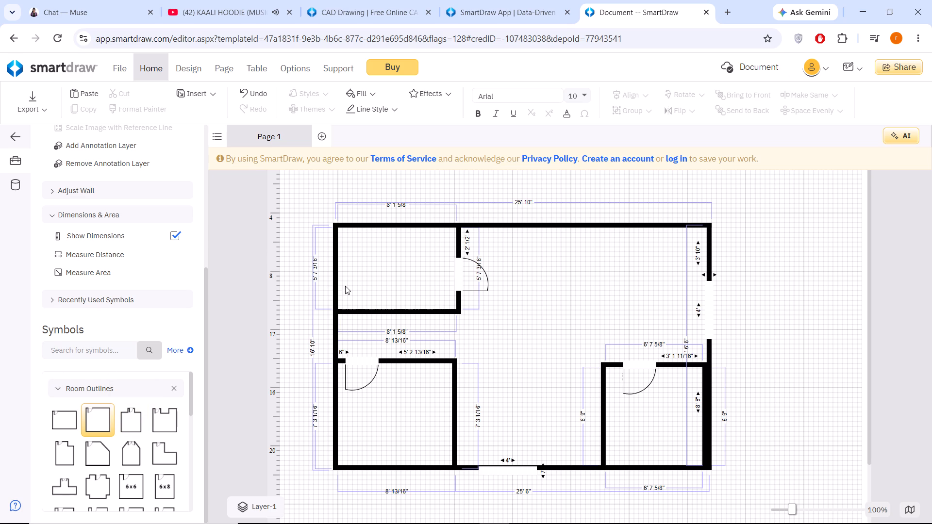
Place plain 4' wall openings from Doors & Windows in the lower left room's left wall, the main top wall, and the upper left room's left wall.
{"action": "left_click", "coordinate": [176, 390]}
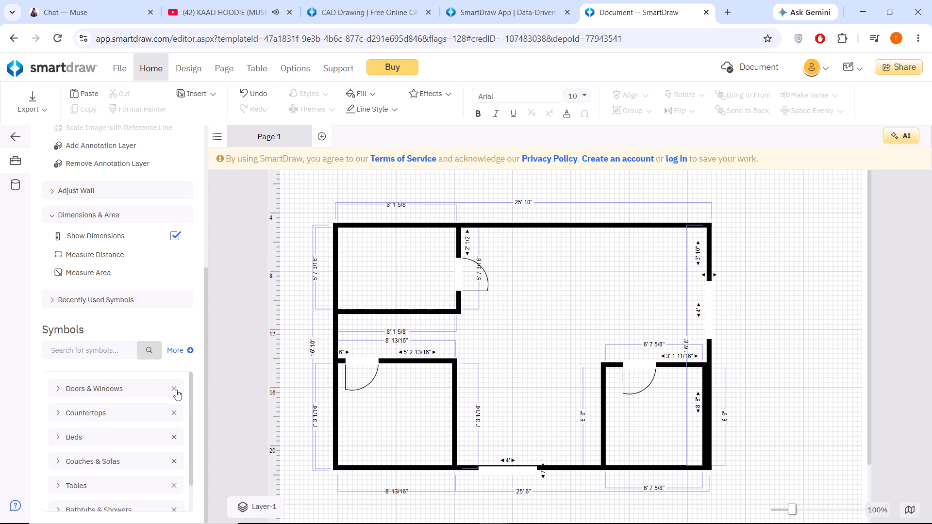
{"action": "left_click", "coordinate": [57, 390]}
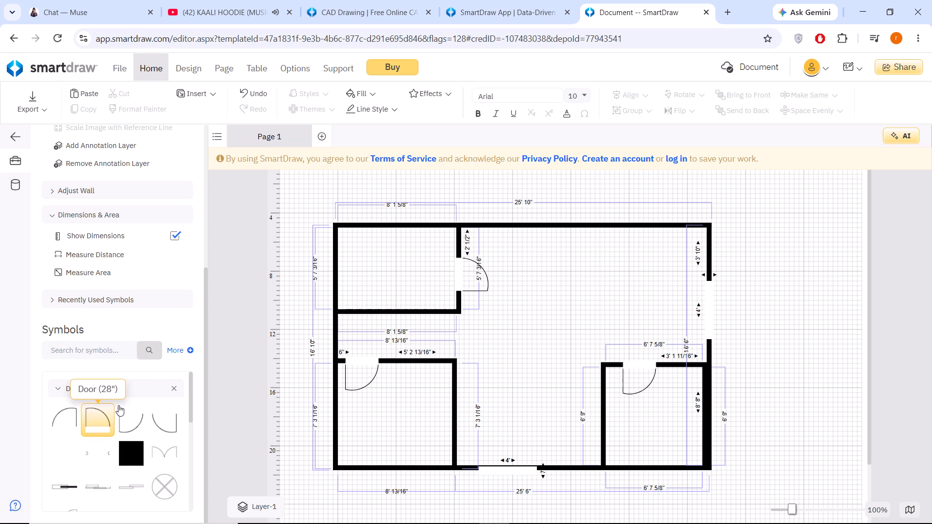
{"action": "scroll", "coordinate": [118, 405], "scroll_direction": "down", "scroll_amount": 1}
{"action": "left_click_drag", "start_coordinate": [54, 395], "coordinate": [241, 413]}
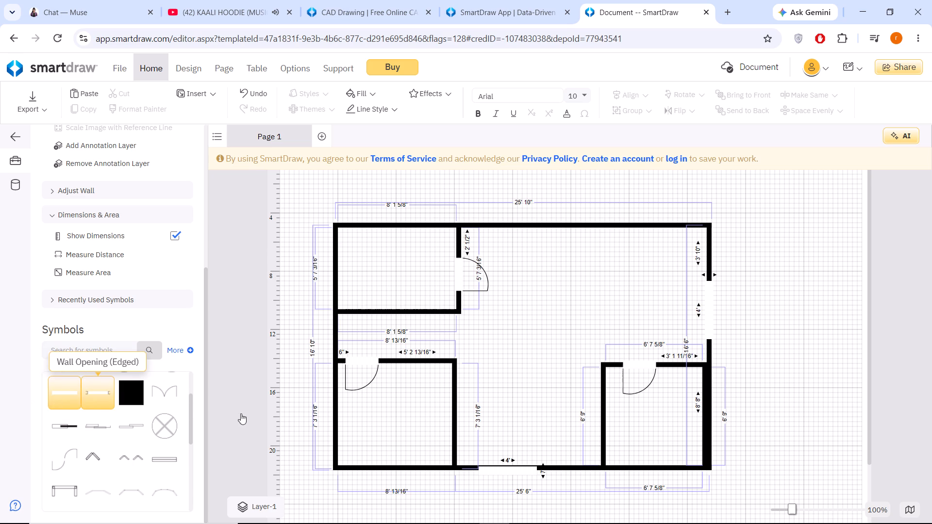
{"action": "left_click_drag", "start_coordinate": [241, 413], "coordinate": [334, 417]}
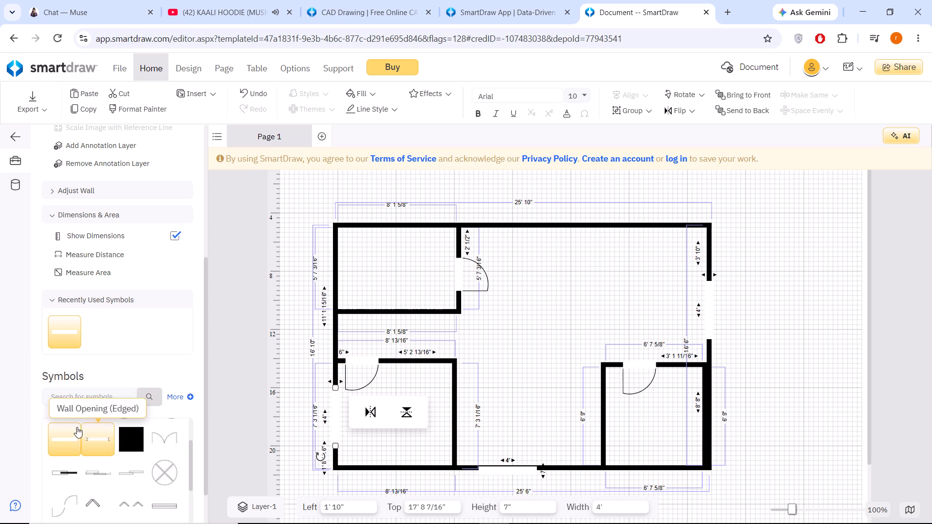
{"action": "left_click_drag", "start_coordinate": [70, 434], "coordinate": [569, 226]}
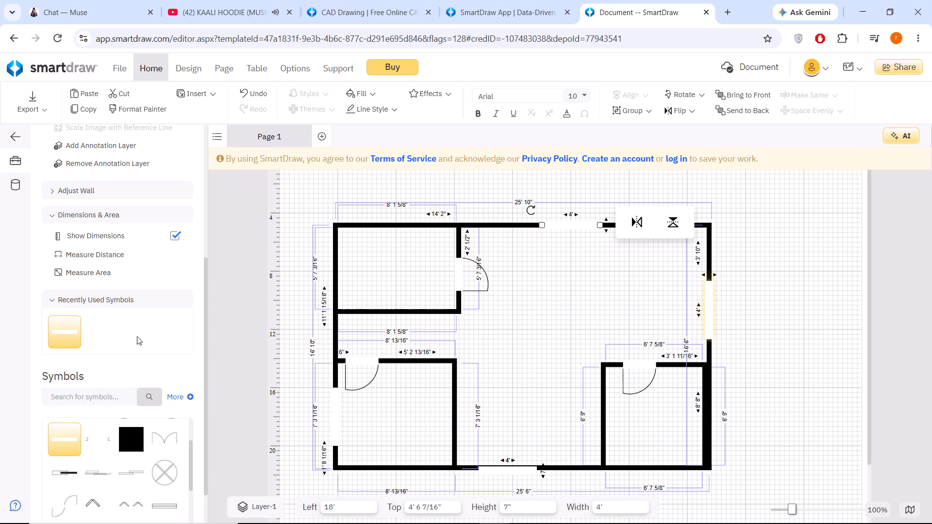
{"action": "left_click_drag", "start_coordinate": [66, 434], "coordinate": [336, 264]}
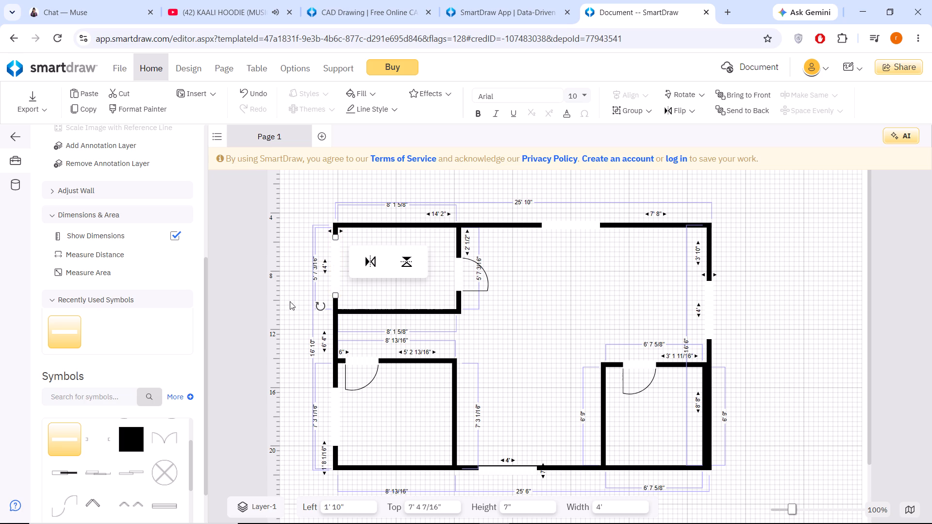
{"action": "left_click", "coordinate": [62, 437]}
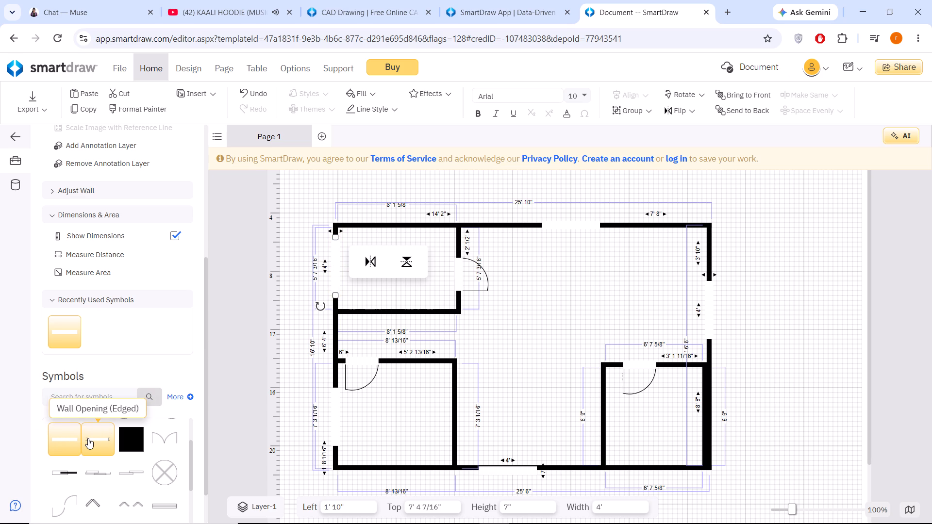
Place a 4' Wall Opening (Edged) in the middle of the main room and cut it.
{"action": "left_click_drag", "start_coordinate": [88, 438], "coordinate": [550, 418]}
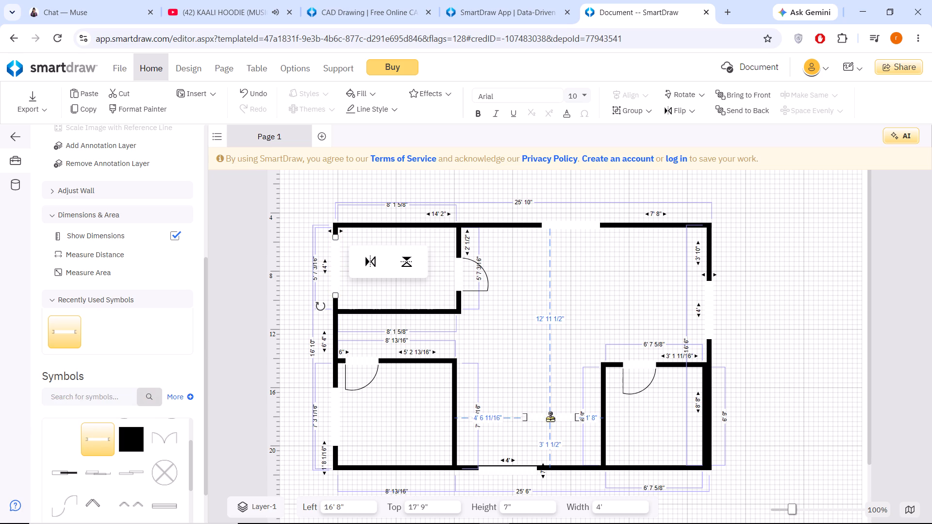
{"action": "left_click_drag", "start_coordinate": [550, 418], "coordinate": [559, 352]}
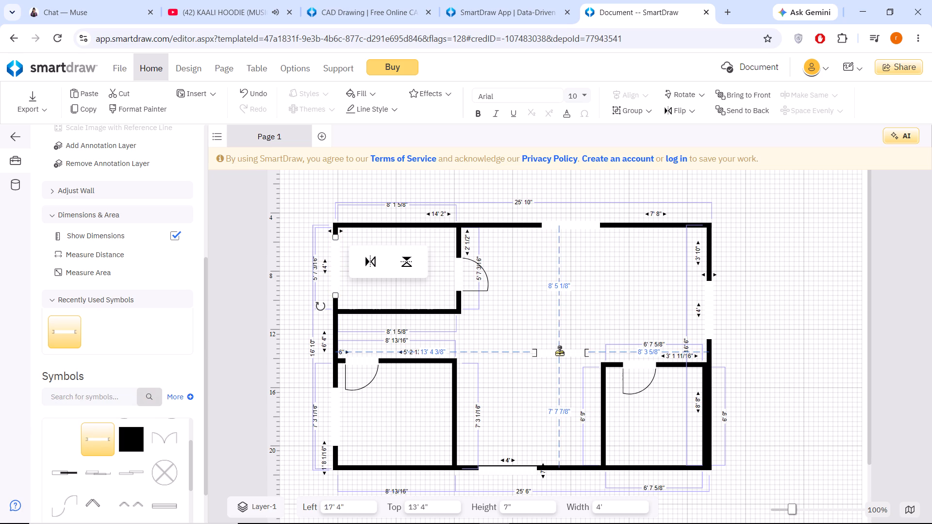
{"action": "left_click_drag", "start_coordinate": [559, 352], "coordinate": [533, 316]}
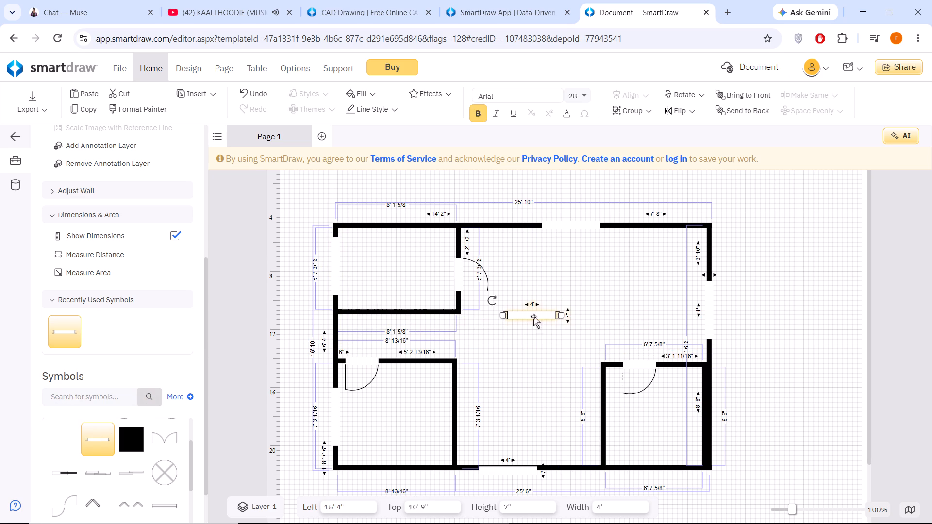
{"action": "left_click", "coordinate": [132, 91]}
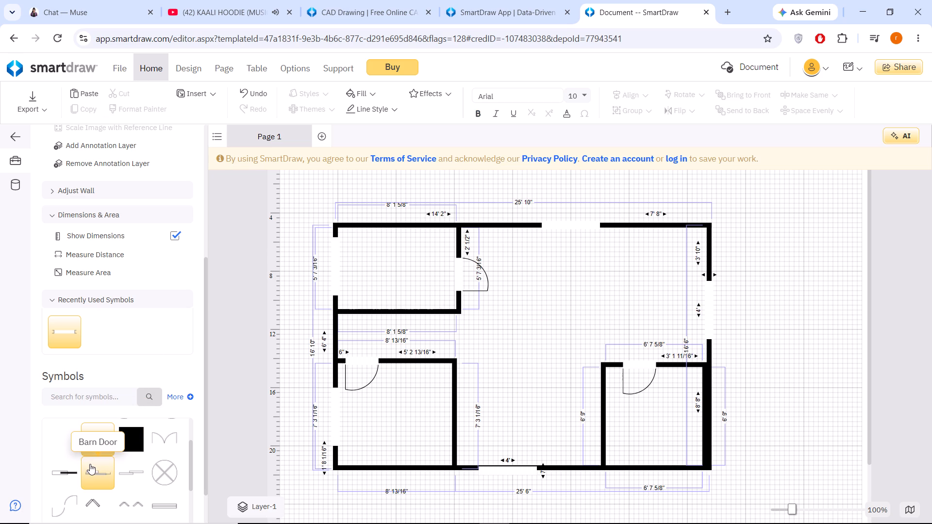
Cut the 4' opening from the main room's right wall.
{"action": "left_click", "coordinate": [707, 302]}
{"action": "left_click", "coordinate": [130, 91]}
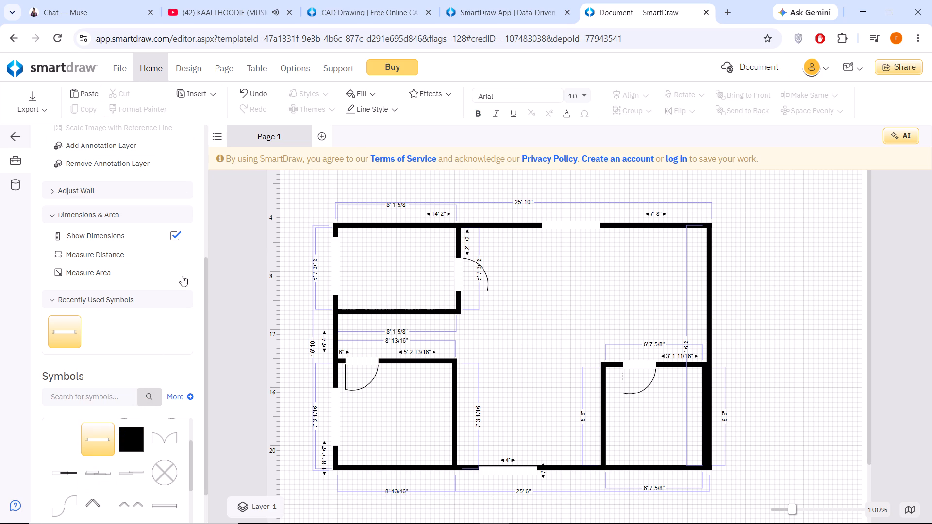
Place a 6' 4" two-panel sliding door in the main right wall, rotated to align with it, about 1' 4" below the upper corner.
{"action": "scroll", "coordinate": [158, 419], "scroll_direction": "down", "scroll_amount": 1}
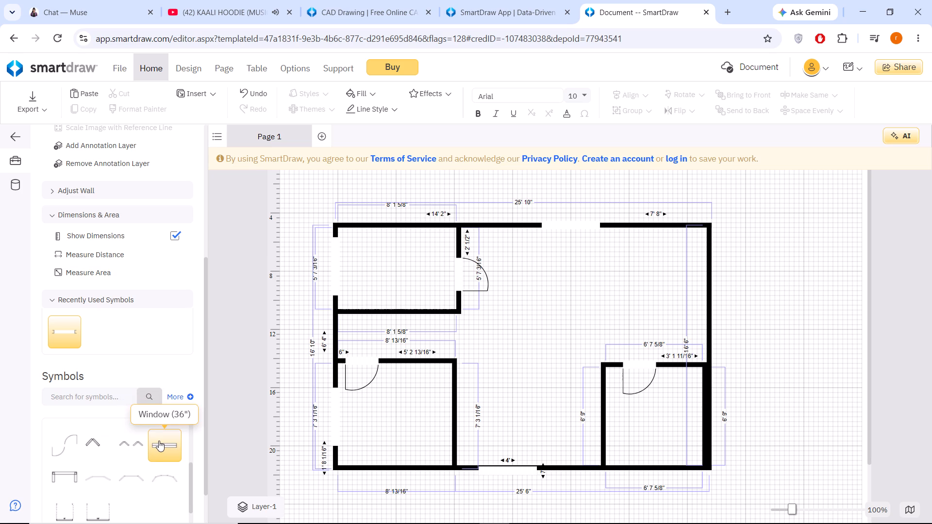
{"action": "scroll", "coordinate": [126, 434], "scroll_direction": "up", "scroll_amount": 1}
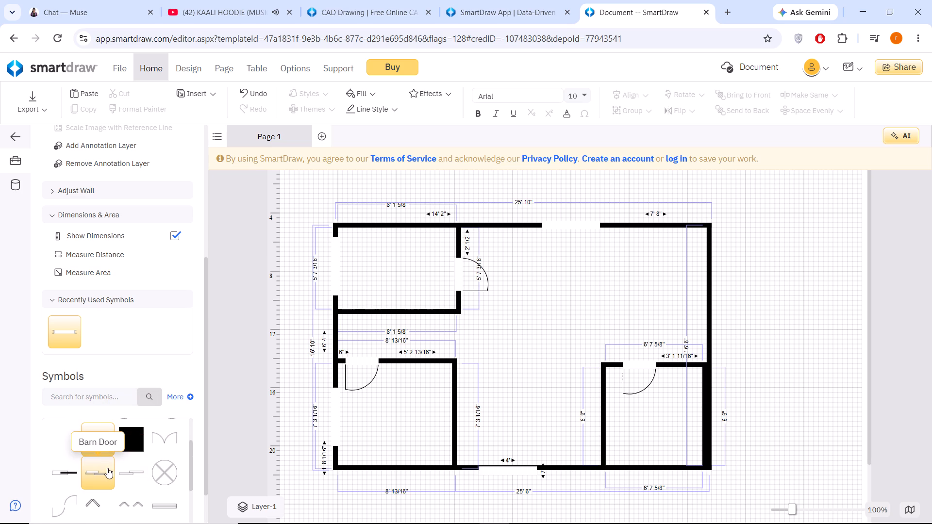
{"action": "left_click_drag", "start_coordinate": [134, 479], "coordinate": [702, 306]}
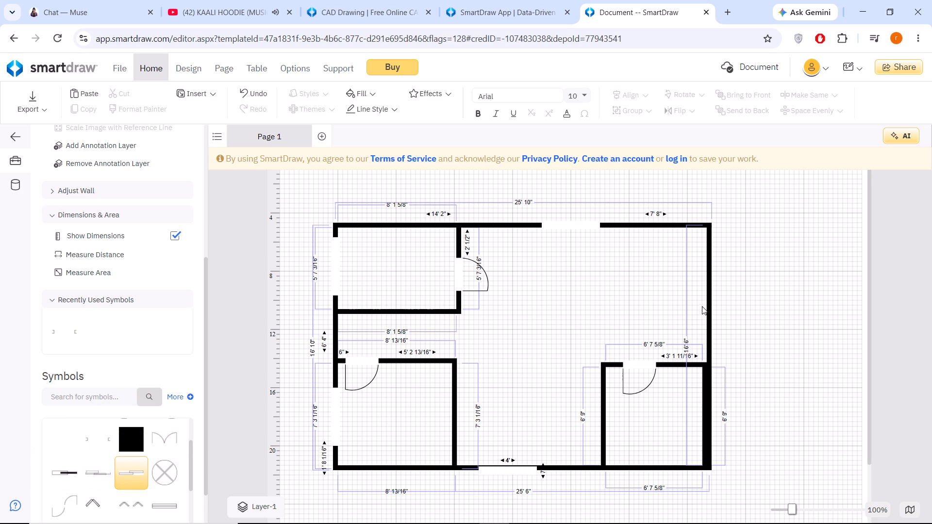
{"action": "left_click_drag", "start_coordinate": [702, 306], "coordinate": [715, 298]}
{"action": "left_click_drag", "start_coordinate": [660, 282], "coordinate": [672, 263]}
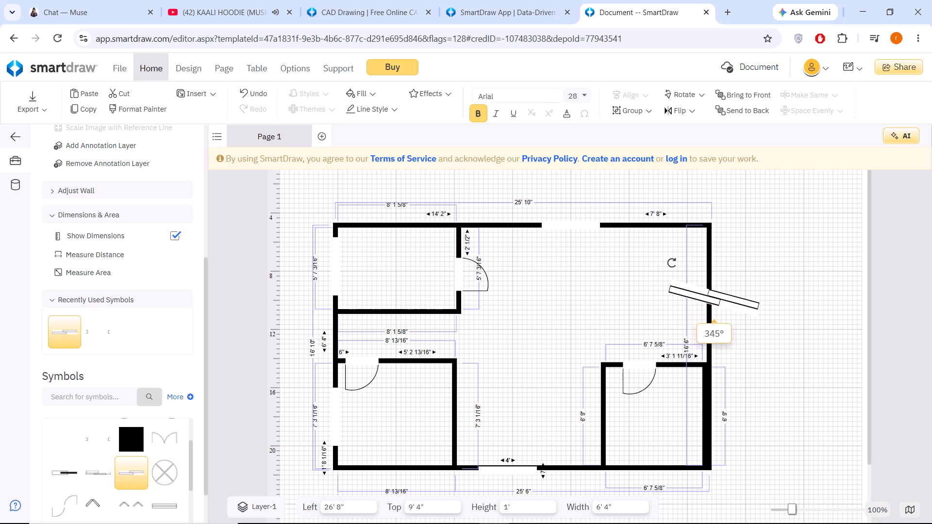
{"action": "left_click_drag", "start_coordinate": [672, 263], "coordinate": [735, 227]}
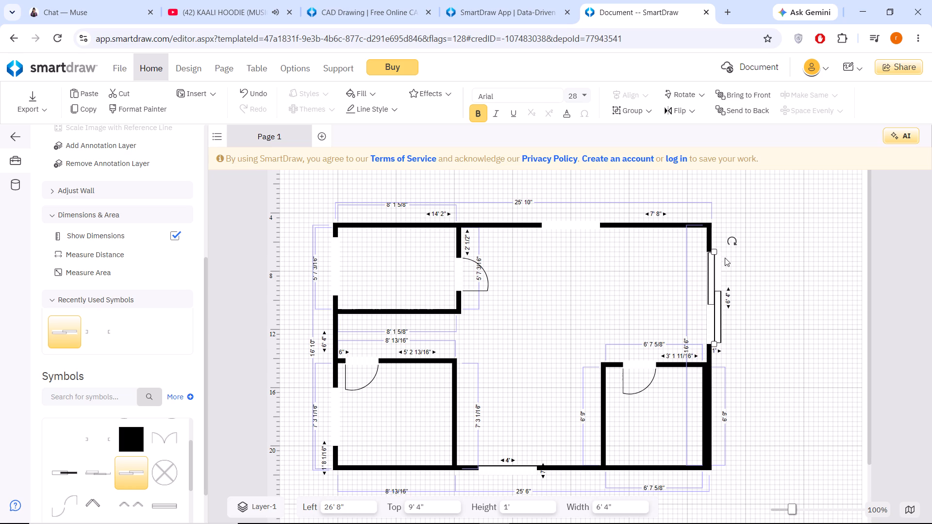
{"action": "left_click_drag", "start_coordinate": [712, 297], "coordinate": [708, 291]}
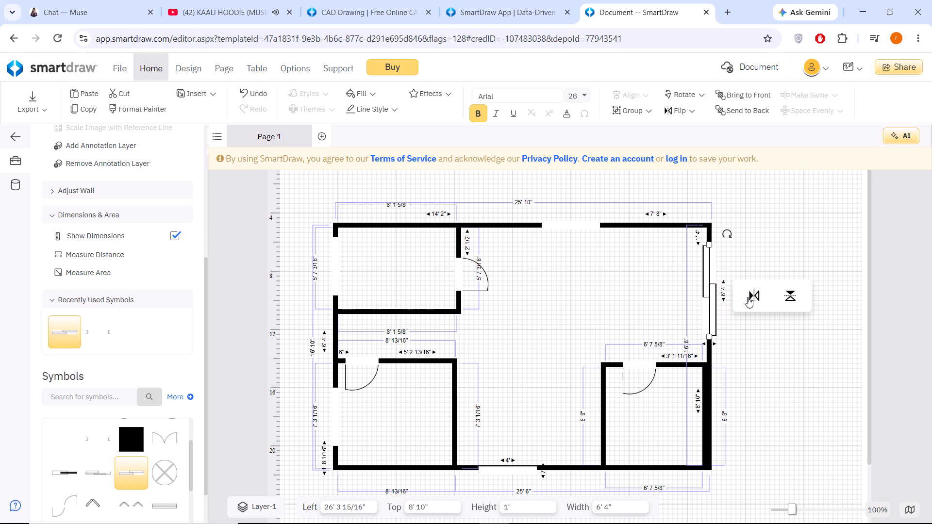
{"action": "left_click", "coordinate": [808, 273]}
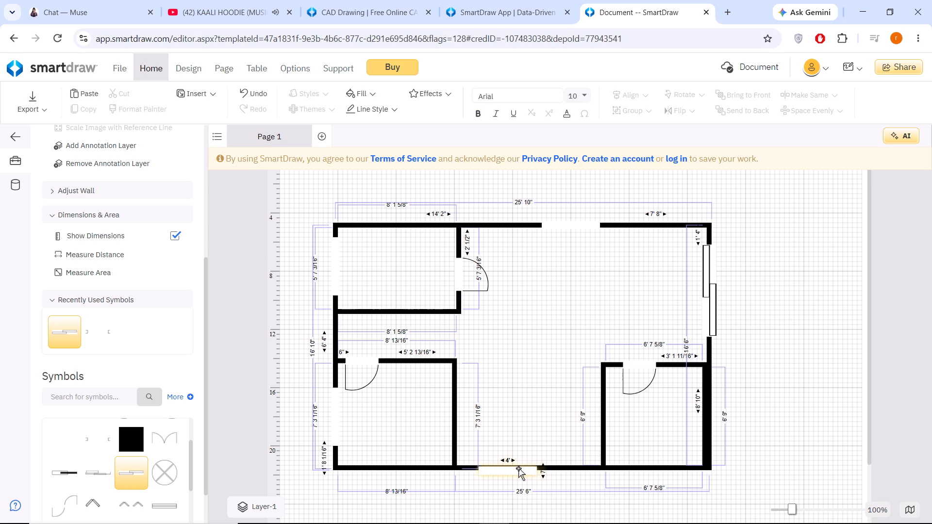
Replace the main bottom wall's 4' opening with a Window (36"), about 11' 6" from the lower left corner.
{"action": "left_click", "coordinate": [518, 468]}
{"action": "left_click", "coordinate": [125, 100]}
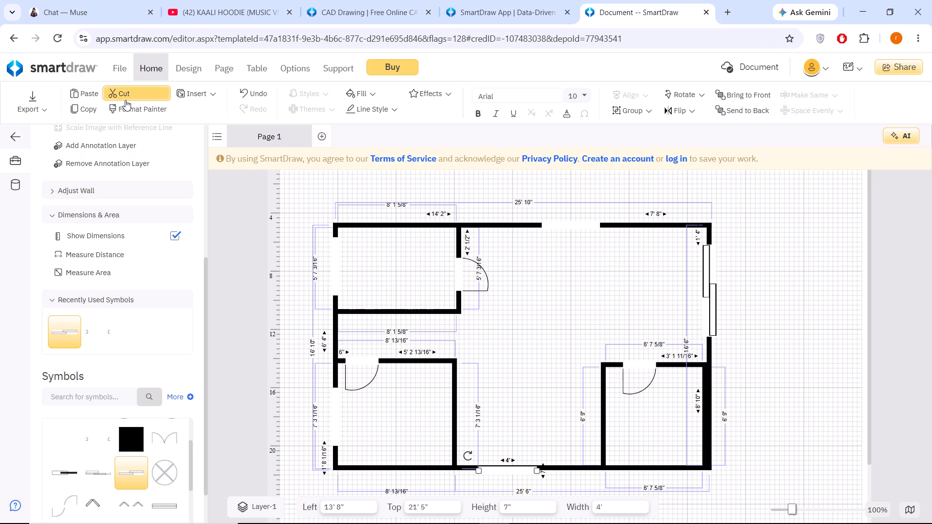
{"action": "scroll", "coordinate": [157, 426], "scroll_direction": "down", "scroll_amount": 1}
{"action": "left_click_drag", "start_coordinate": [161, 442], "coordinate": [562, 481]}
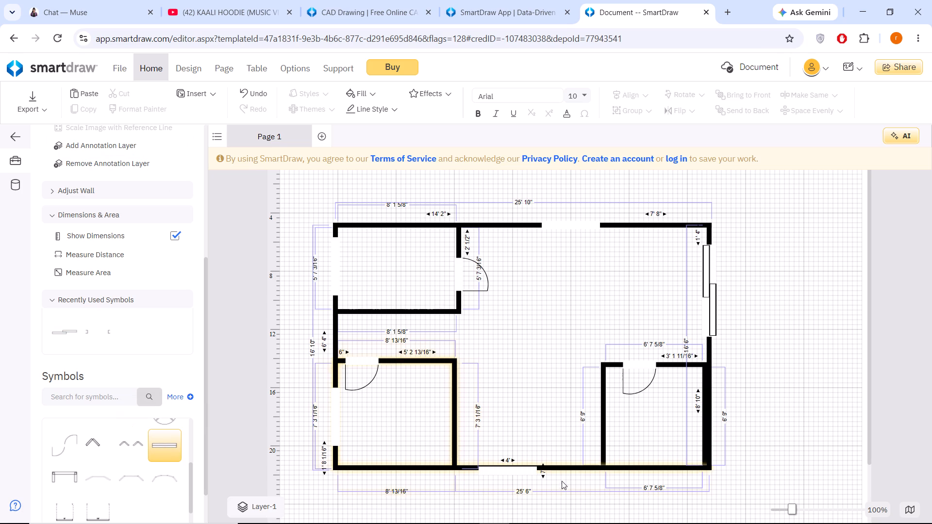
{"action": "left_click_drag", "start_coordinate": [562, 481], "coordinate": [527, 429]}
{"action": "left_click", "coordinate": [530, 475]}
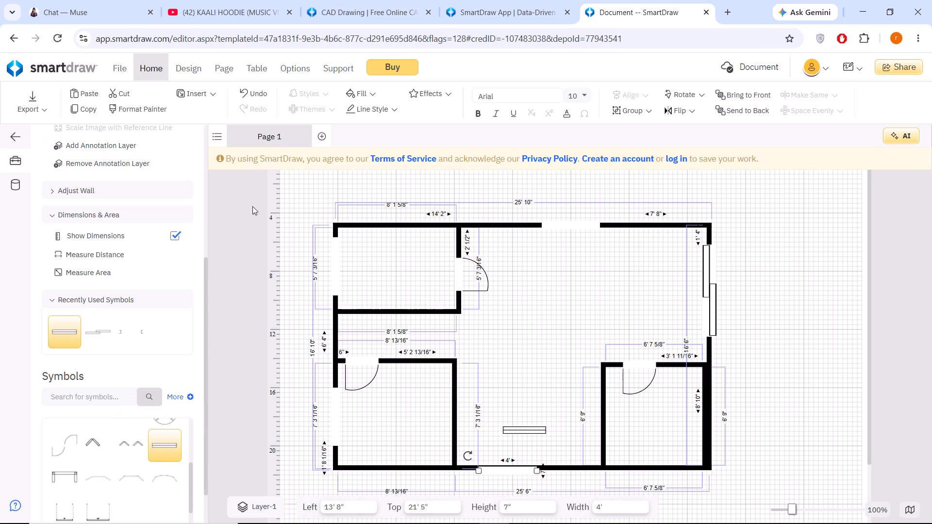
{"action": "left_click", "coordinate": [130, 92]}
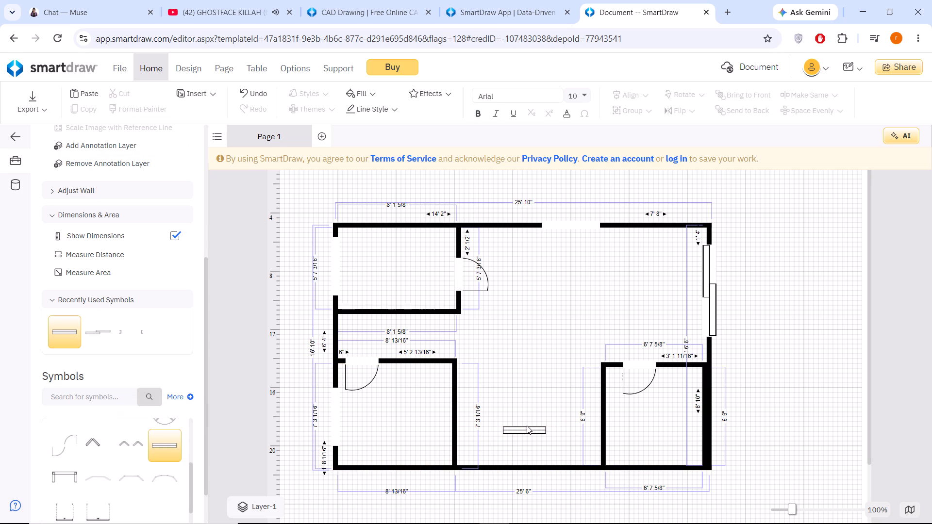
{"action": "left_click_drag", "start_coordinate": [525, 426], "coordinate": [526, 459]}
{"action": "left_click_drag", "start_coordinate": [523, 430], "coordinate": [526, 458]}
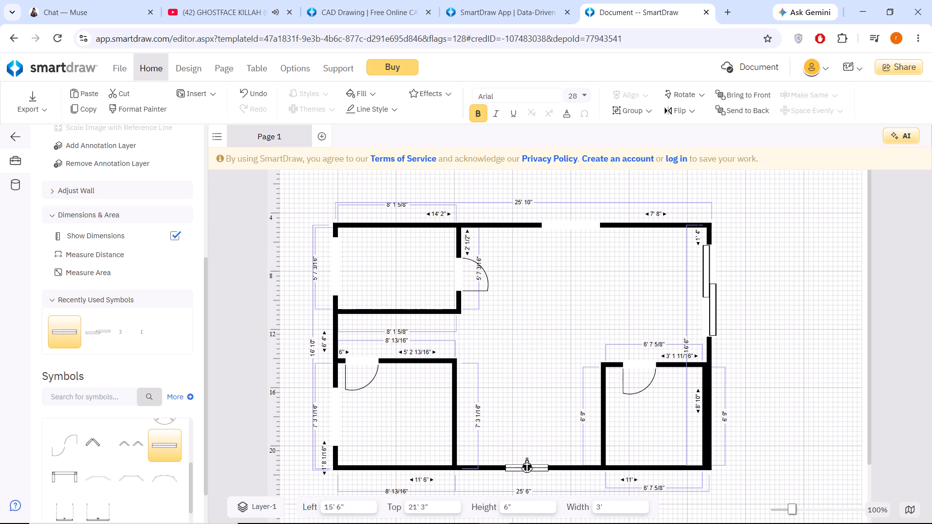
{"action": "left_click_drag", "start_coordinate": [526, 458], "coordinate": [526, 461]}
{"action": "left_click", "coordinate": [530, 413]}
Replace the 4' opening in the lower left room's left wall with a Window (36").
{"action": "left_click", "coordinate": [334, 427]}
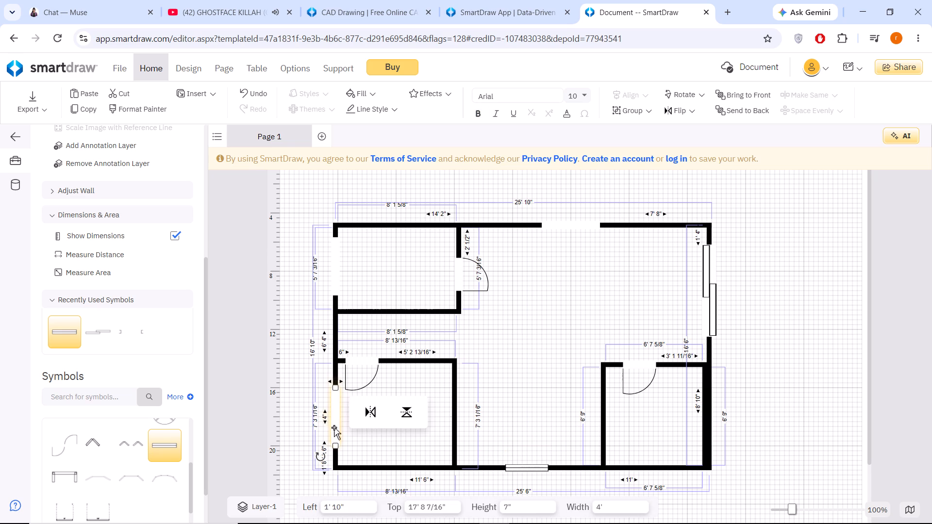
{"action": "left_click", "coordinate": [120, 98]}
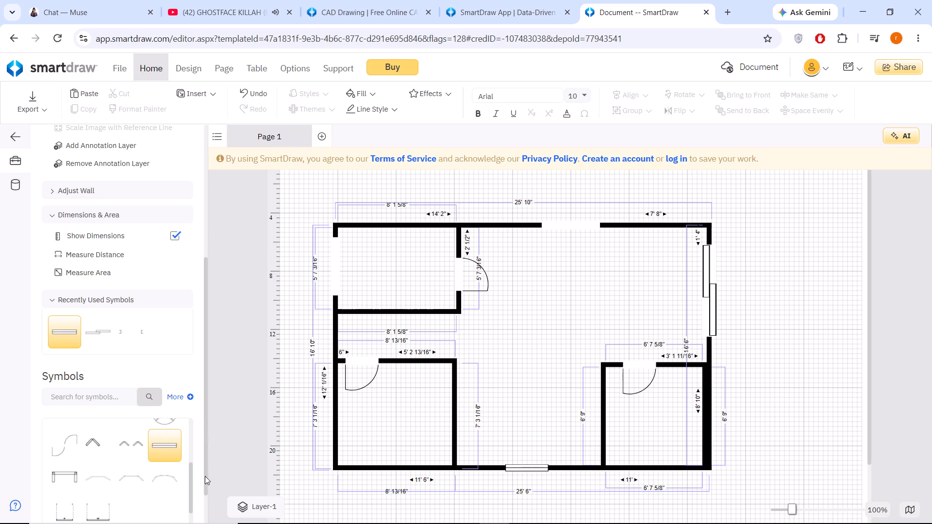
{"action": "left_click_drag", "start_coordinate": [166, 446], "coordinate": [331, 422]}
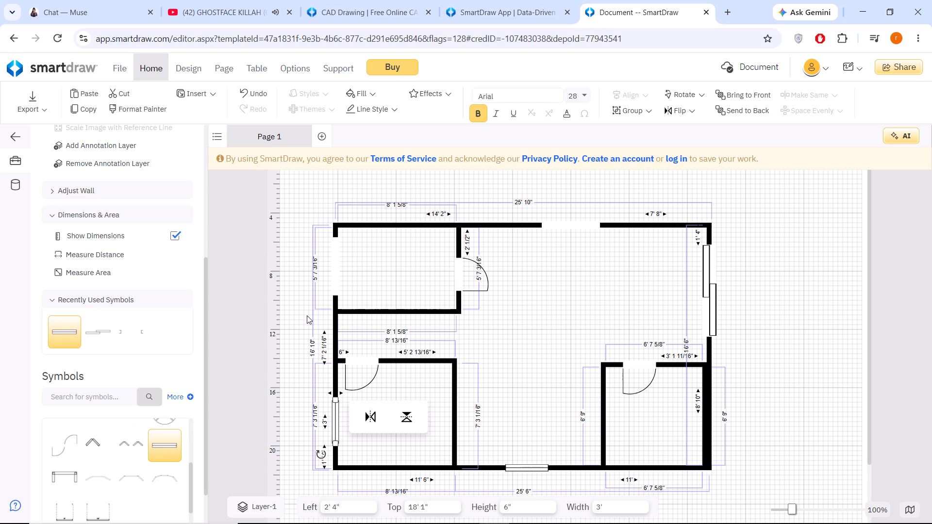
Replace the 4' opening in the upper left room's left wall with a Window (36"), about 1' 8" below the corner.
{"action": "left_click", "coordinate": [333, 284]}
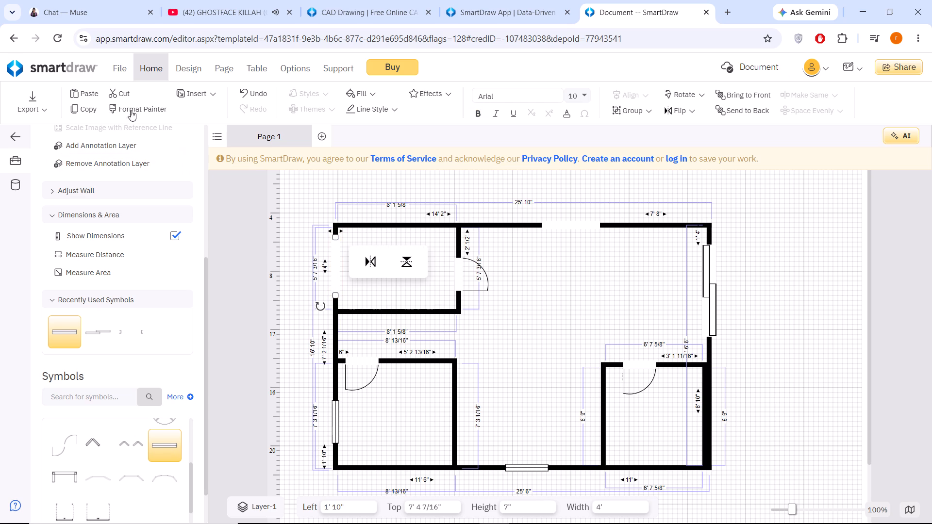
{"action": "left_click", "coordinate": [130, 95]}
{"action": "left_click_drag", "start_coordinate": [163, 445], "coordinate": [343, 270]}
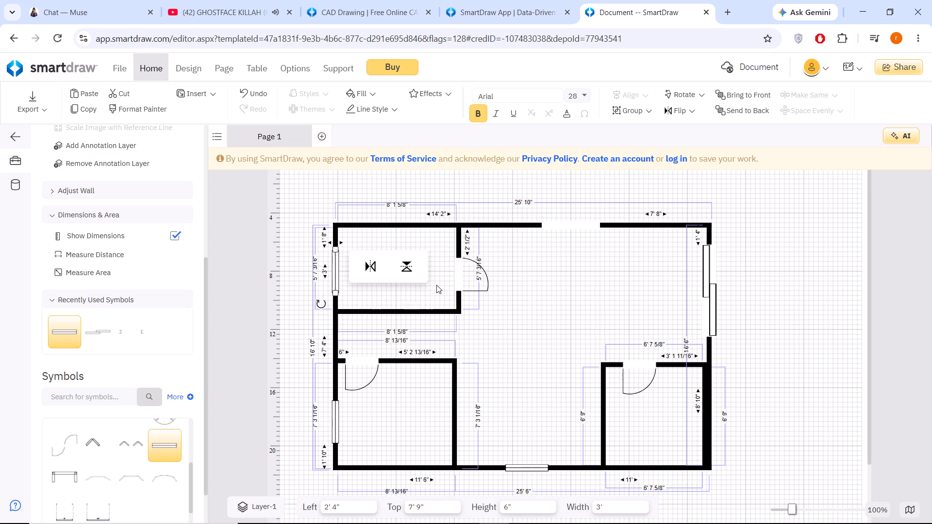
{"action": "left_click", "coordinate": [557, 303]}
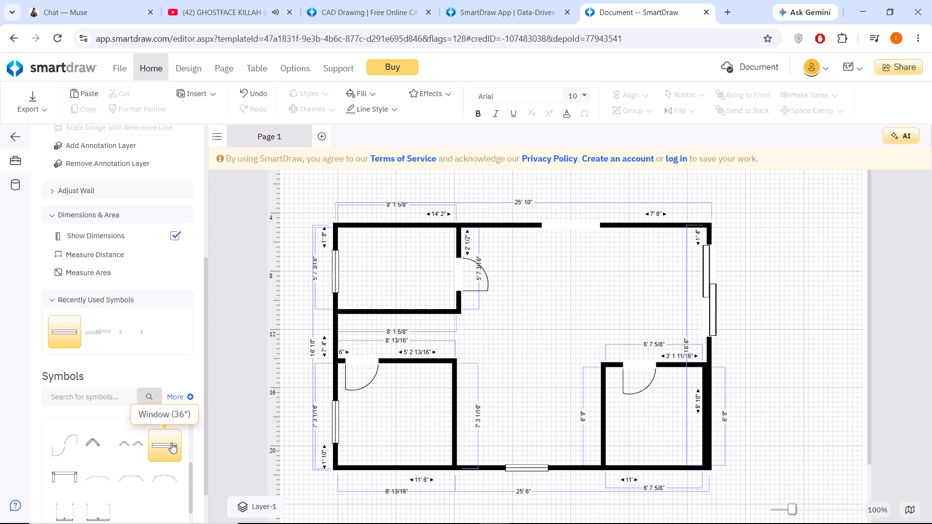
Place a Window (36") in the lower right room's bottom wall, about 2' from the lower right corner.
{"action": "left_click_drag", "start_coordinate": [171, 442], "coordinate": [654, 461]}
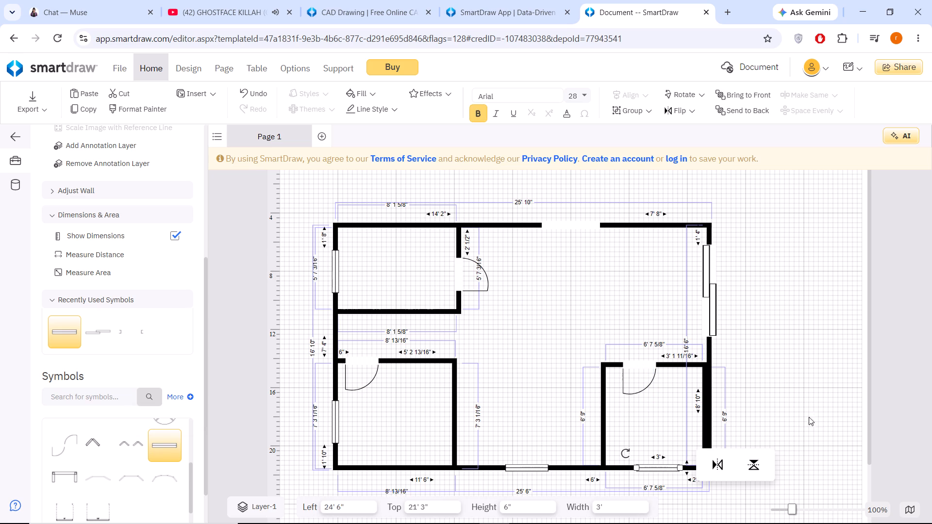
{"action": "left_click", "coordinate": [816, 403]}
Replace the main top wall's 4' opening with a Window (36"), about 15' 8" from the upper left corner.
{"action": "left_click", "coordinate": [570, 217]}
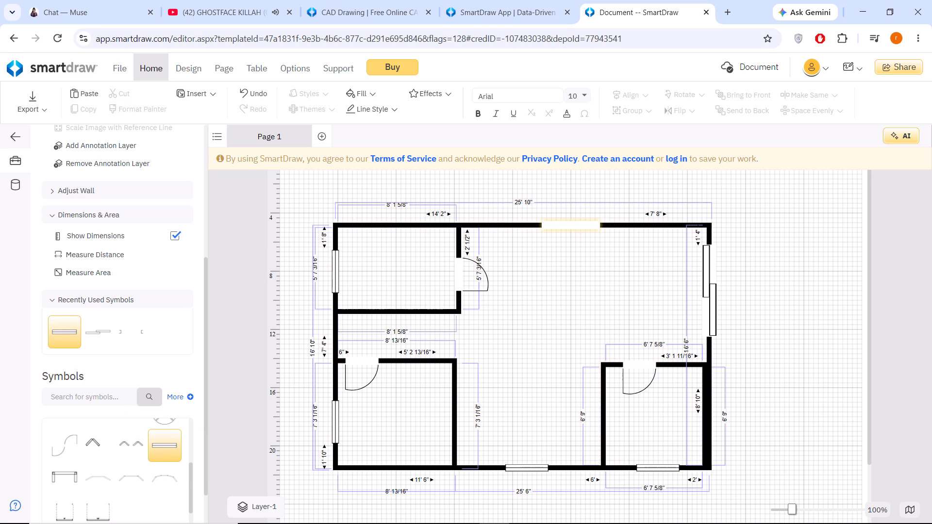
{"action": "left_click", "coordinate": [569, 223]}
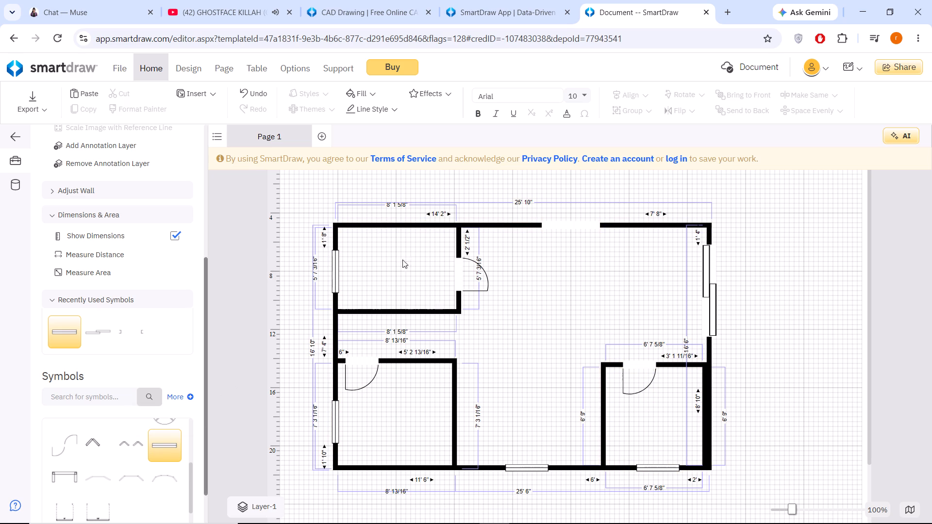
{"action": "left_click", "coordinate": [569, 221]}
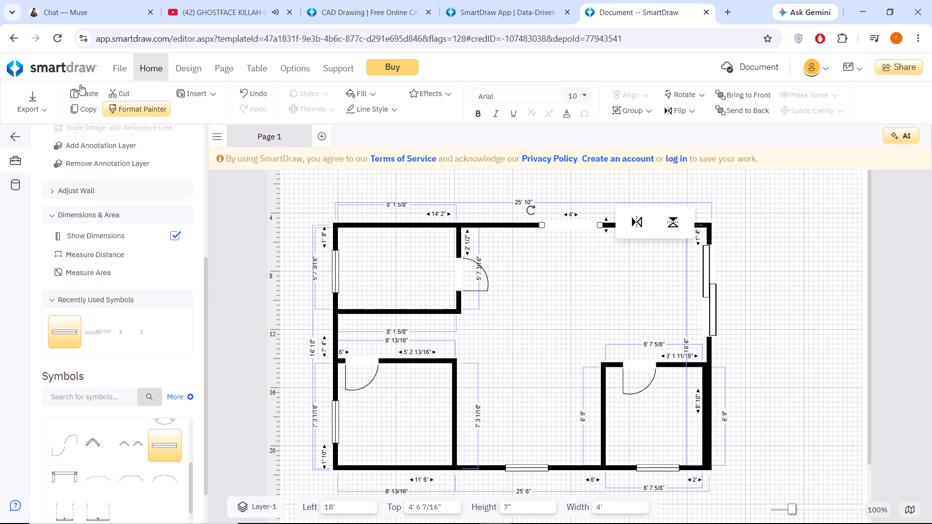
{"action": "left_click", "coordinate": [122, 97]}
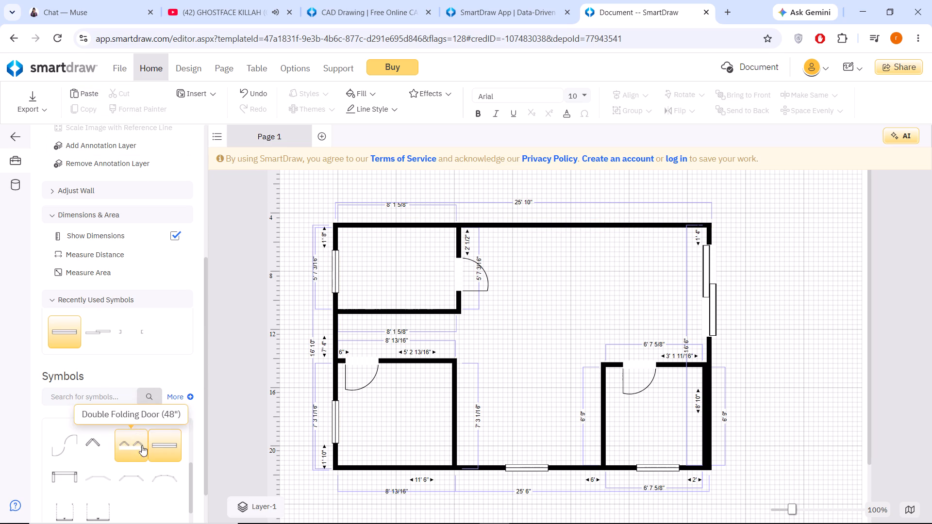
{"action": "left_click_drag", "start_coordinate": [155, 445], "coordinate": [586, 232]}
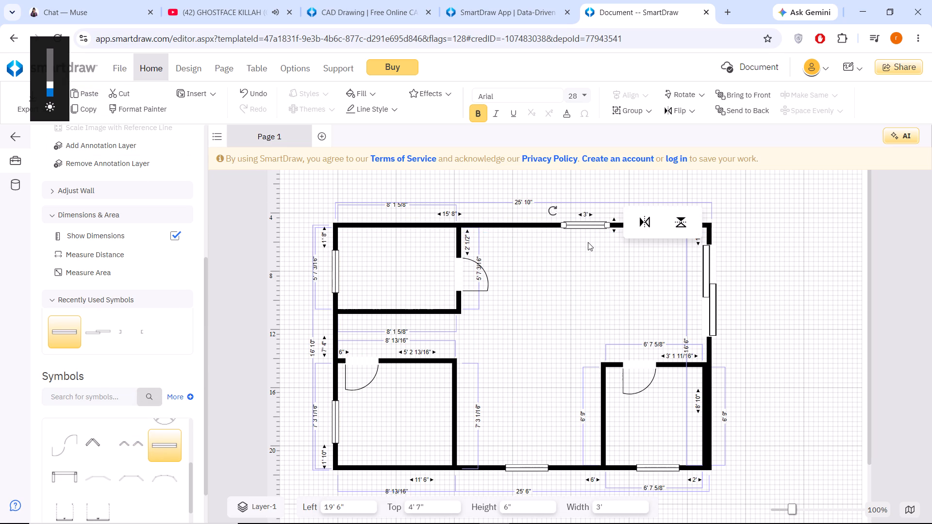
{"action": "left_click", "coordinate": [779, 256]}
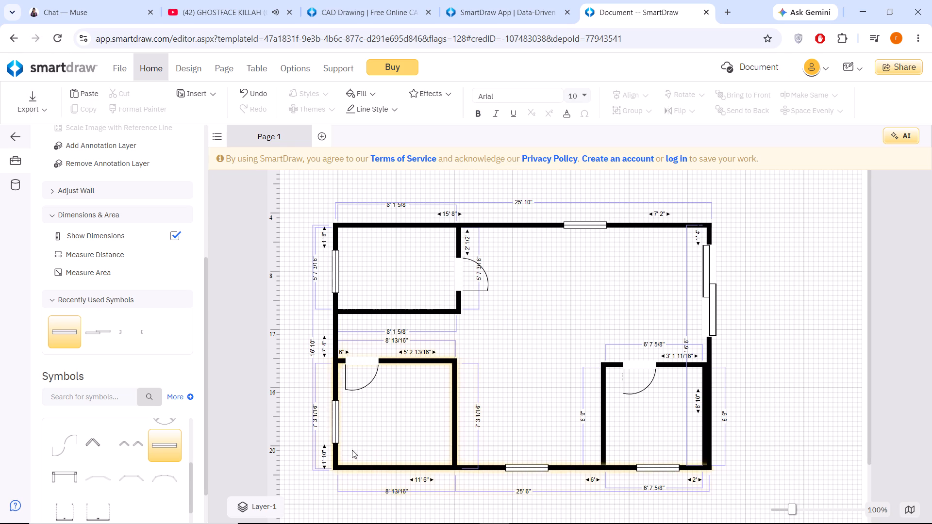
Remove the Doors & Windows library from the symbol list.
{"action": "scroll", "coordinate": [124, 462], "scroll_direction": "down", "scroll_amount": 1}
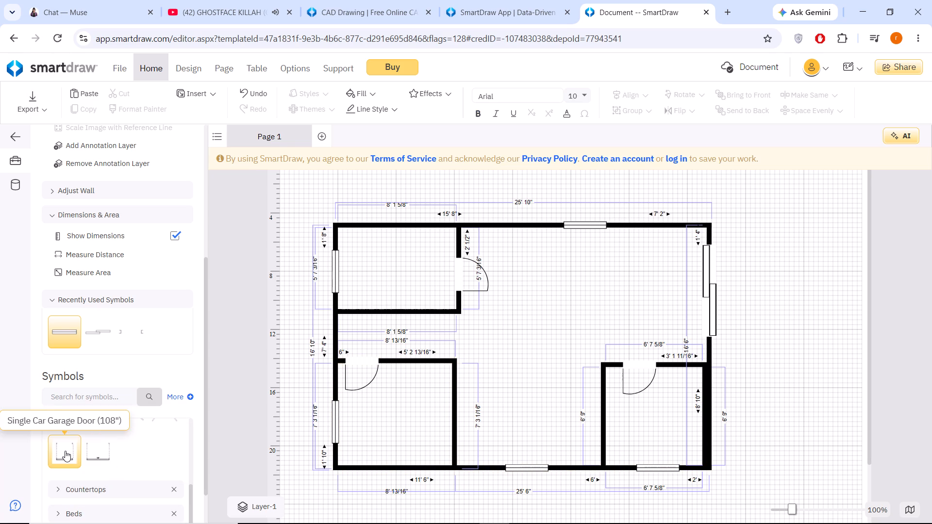
{"action": "scroll", "coordinate": [132, 460], "scroll_direction": "down", "scroll_amount": 1}
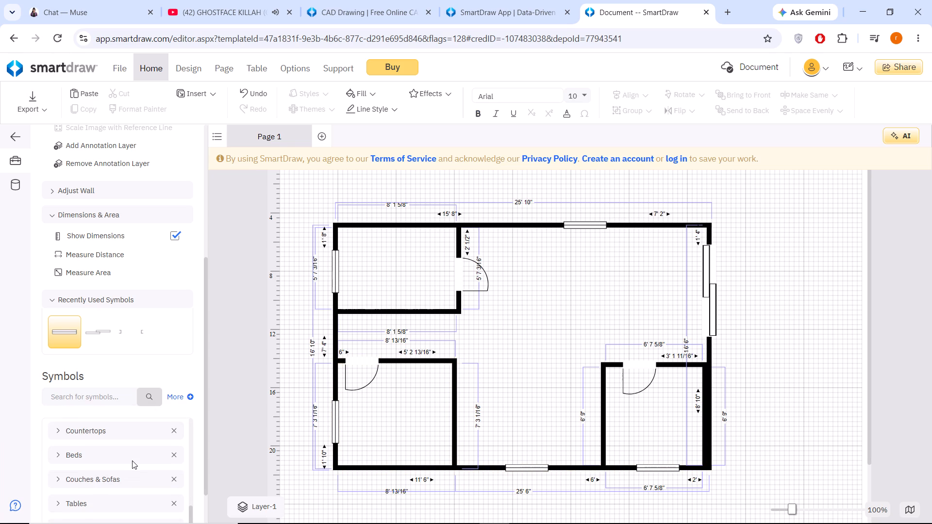
{"action": "scroll", "coordinate": [132, 460], "scroll_direction": "down", "scroll_amount": 1}
{"action": "scroll", "coordinate": [133, 460], "scroll_direction": "up", "scroll_amount": 4}
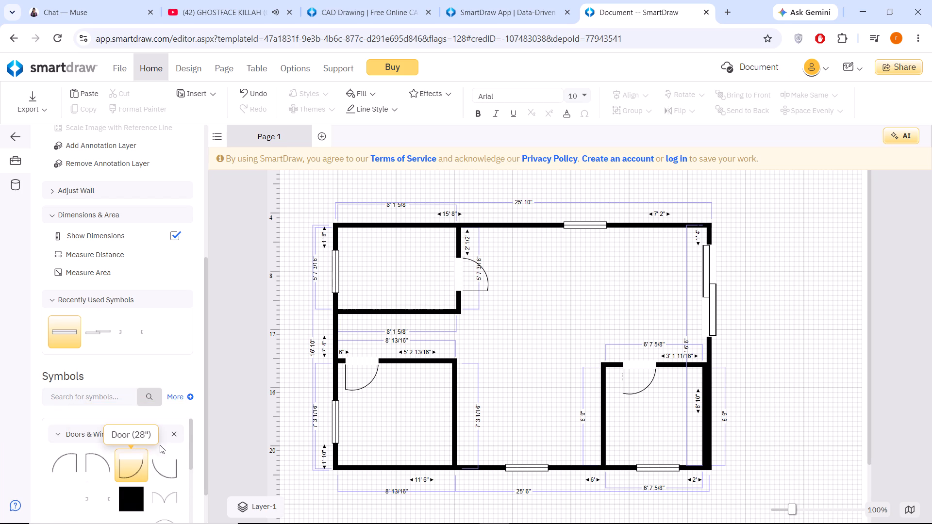
{"action": "left_click", "coordinate": [175, 433]}
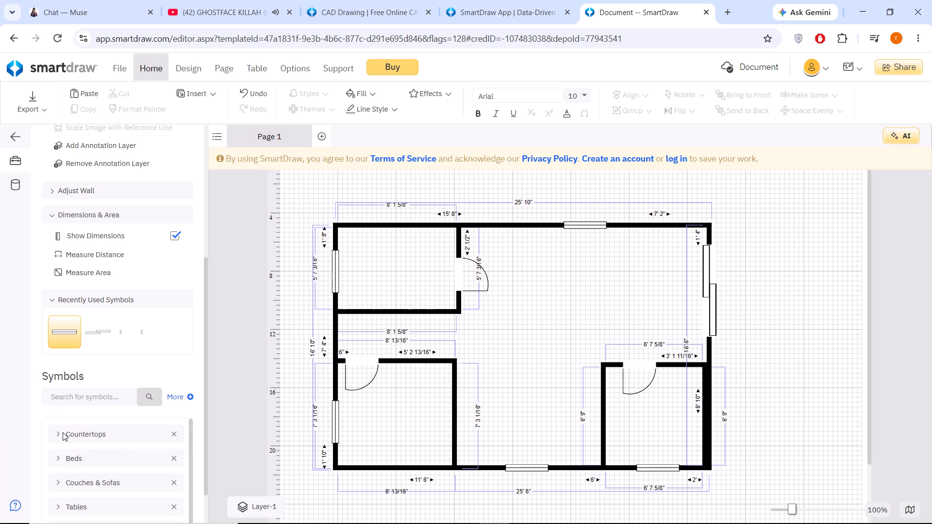
Look through the Countertops symbols and remove that library from the symbol list.
{"action": "left_click", "coordinate": [63, 432]}
{"action": "left_click", "coordinate": [60, 433]}
{"action": "scroll", "coordinate": [84, 438], "scroll_direction": "down", "scroll_amount": 1}
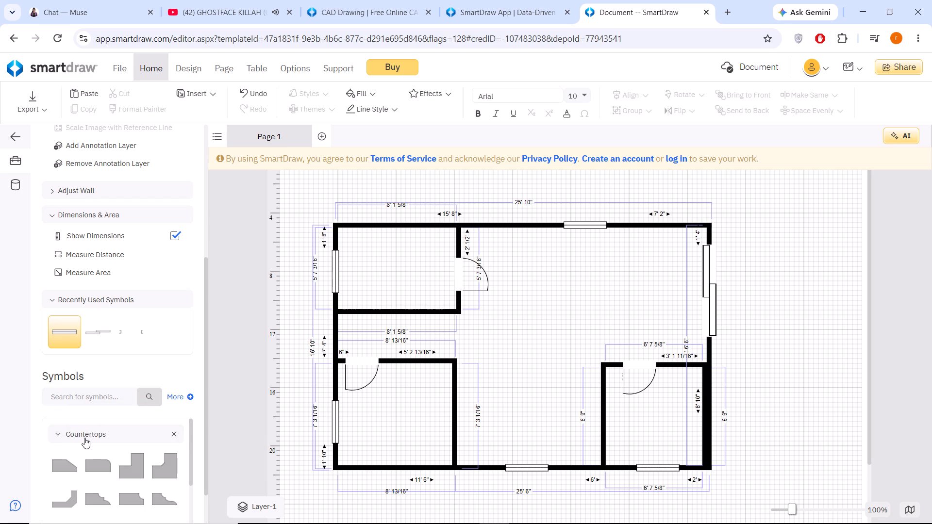
{"action": "scroll", "coordinate": [84, 438], "scroll_direction": "down", "scroll_amount": 2}
{"action": "scroll", "coordinate": [84, 439], "scroll_direction": "up", "scroll_amount": 3}
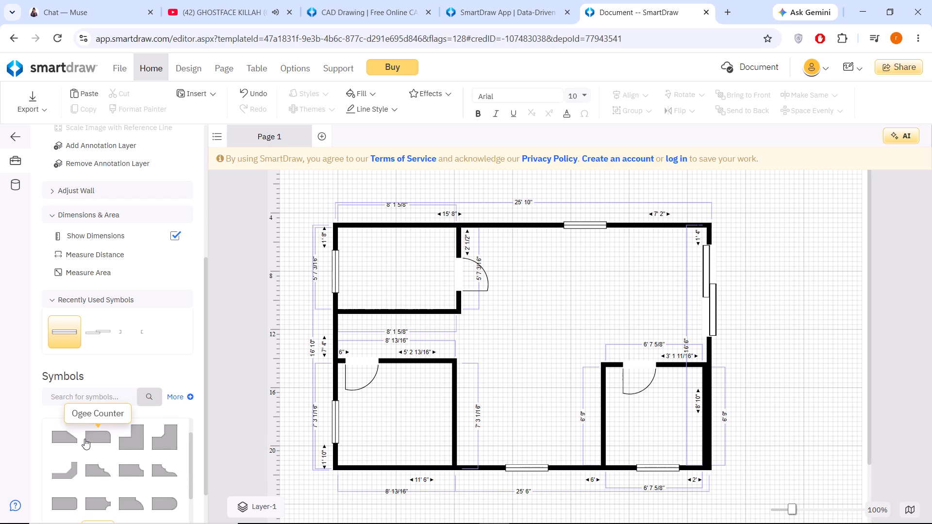
{"action": "left_click", "coordinate": [177, 434]}
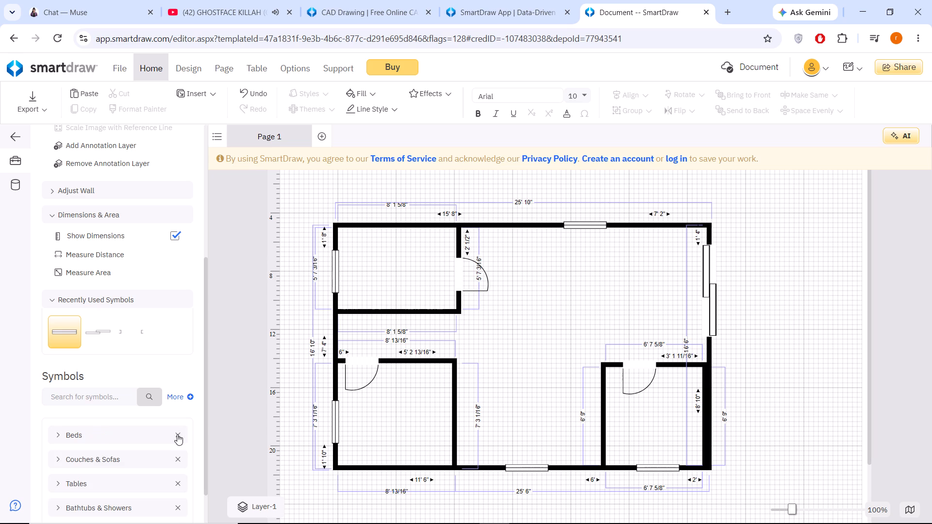
Place a Full Bed in the lower left room's upper right corner, scaled down to about 2' wide by 2' 11" high.
{"action": "left_click", "coordinate": [54, 435]}
{"action": "scroll", "coordinate": [87, 445], "scroll_direction": "down", "scroll_amount": 1}
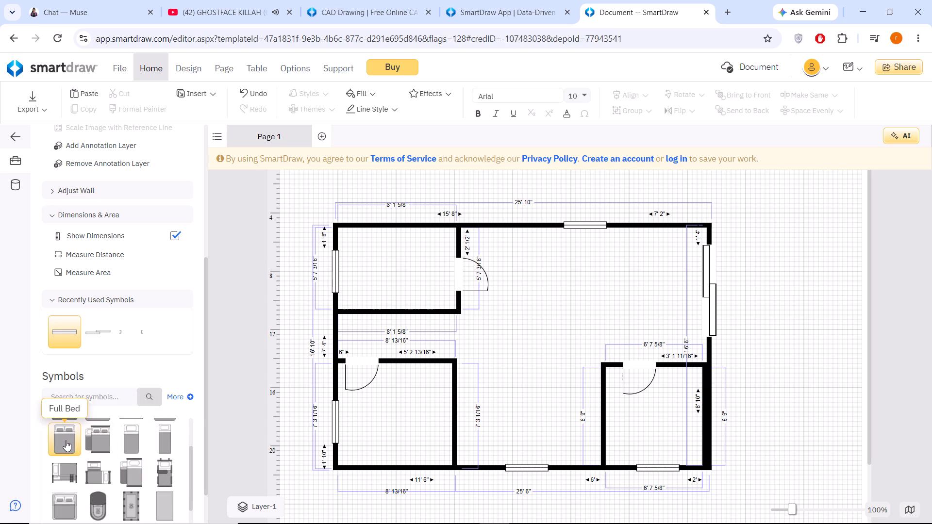
{"action": "left_click_drag", "start_coordinate": [66, 441], "coordinate": [405, 421]}
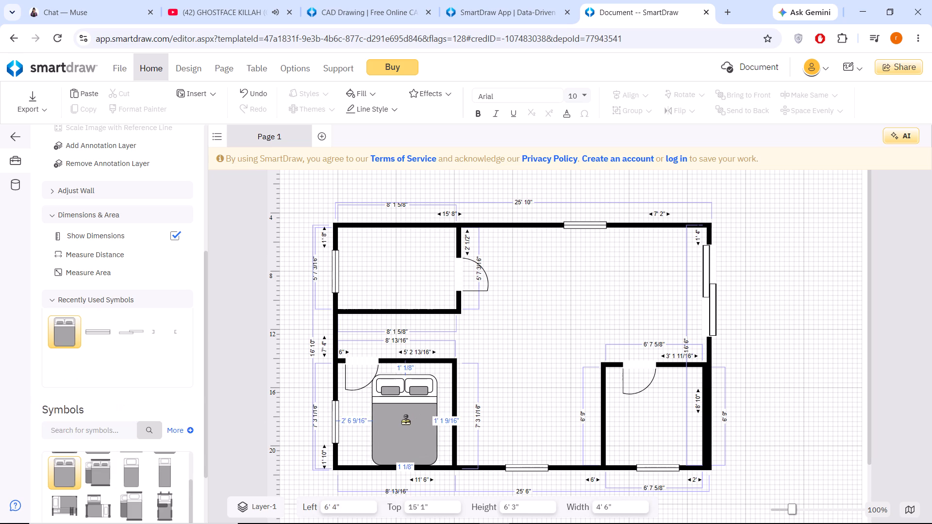
{"action": "left_click_drag", "start_coordinate": [405, 421], "coordinate": [407, 420]}
{"action": "left_click_drag", "start_coordinate": [408, 467], "coordinate": [414, 441]}
{"action": "left_click_drag", "start_coordinate": [374, 407], "coordinate": [405, 409]}
{"action": "left_click_drag", "start_coordinate": [405, 441], "coordinate": [416, 417]}
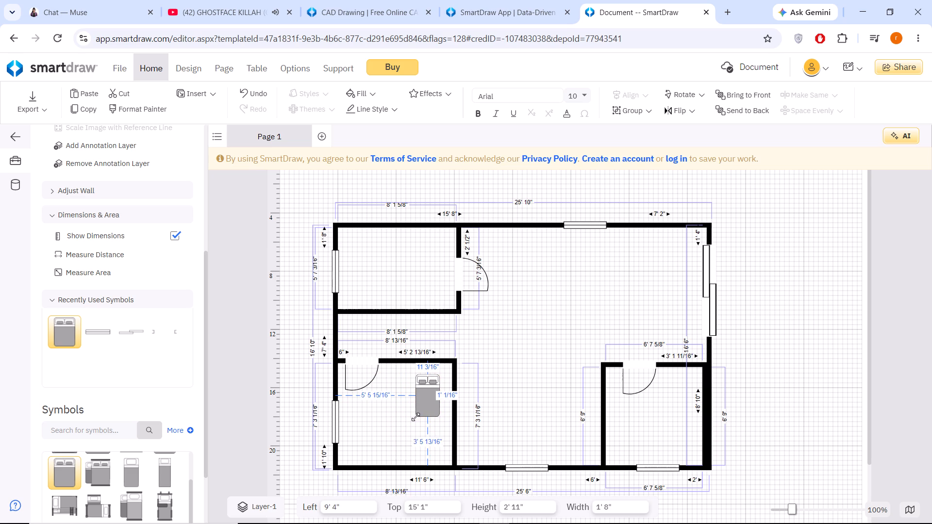
{"action": "left_click_drag", "start_coordinate": [416, 417], "coordinate": [413, 417]}
{"action": "left_click_drag", "start_coordinate": [420, 407], "coordinate": [425, 399]}
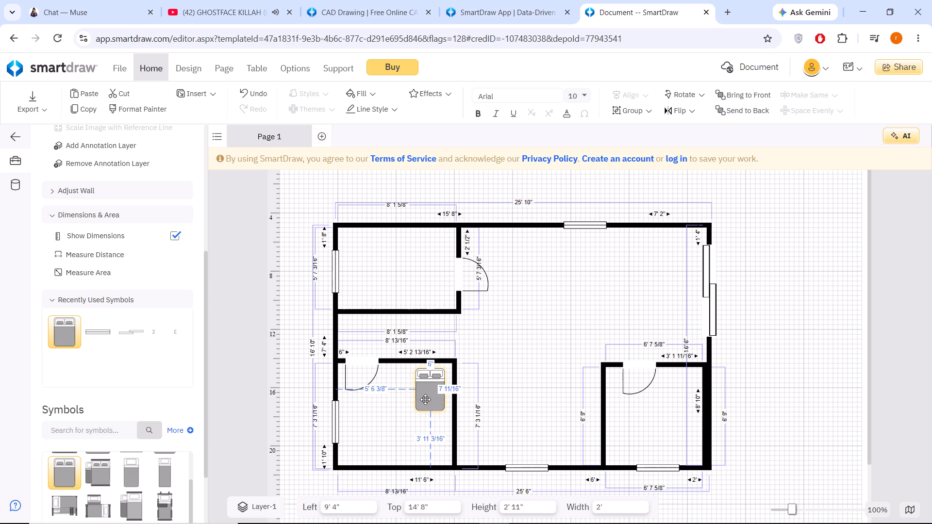
{"action": "left_click_drag", "start_coordinate": [425, 399], "coordinate": [429, 398]}
{"action": "left_click", "coordinate": [549, 362]}
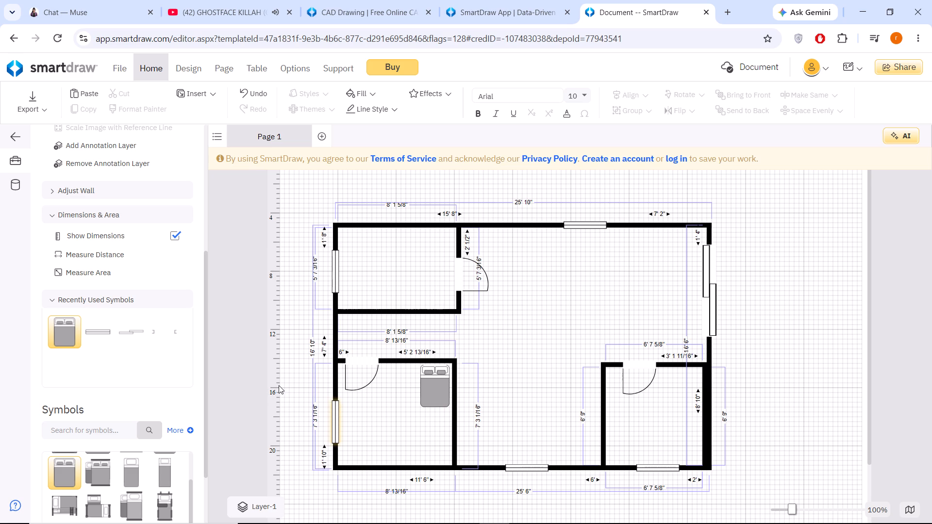
Place a 9' square double bed symbol in the upper left room, scaled down to about 3' 8" wide by 5' high.
{"action": "scroll", "coordinate": [142, 463], "scroll_direction": "down", "scroll_amount": 1}
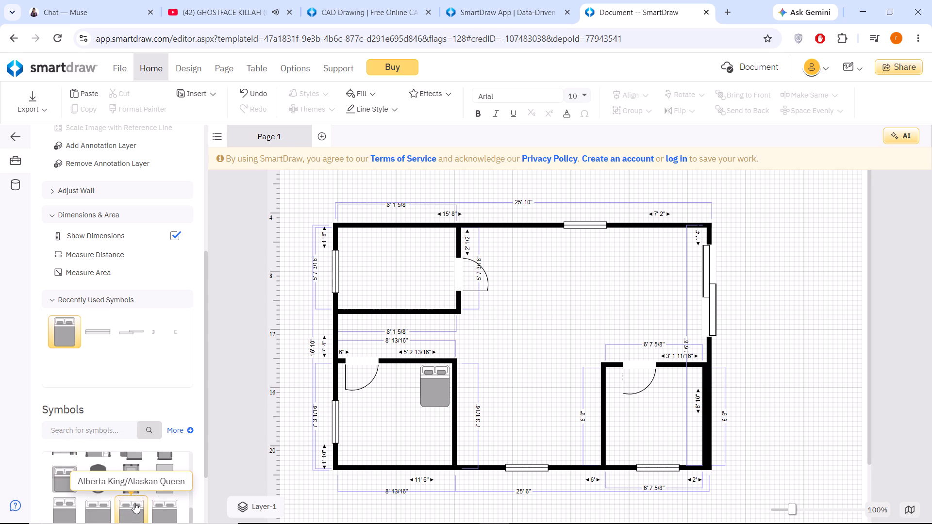
{"action": "left_click_drag", "start_coordinate": [162, 505], "coordinate": [399, 258]}
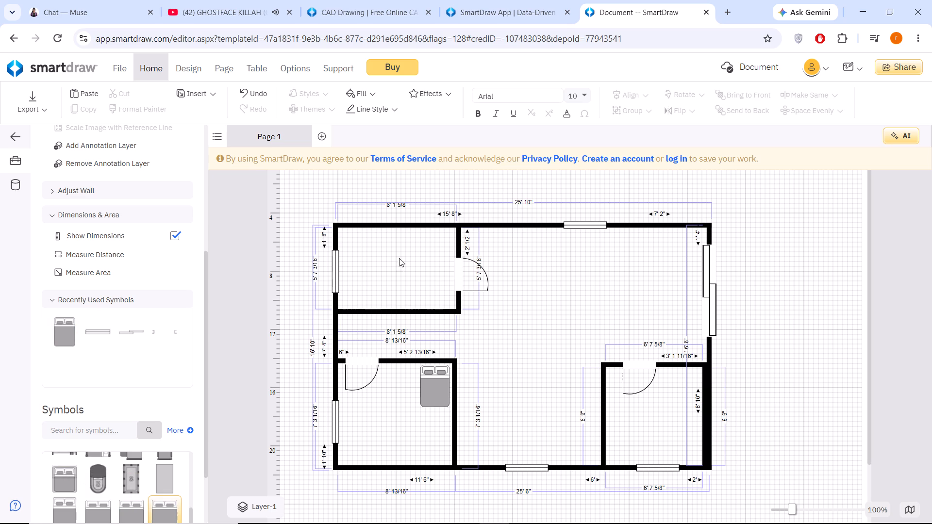
{"action": "left_click_drag", "start_coordinate": [399, 258], "coordinate": [400, 269]}
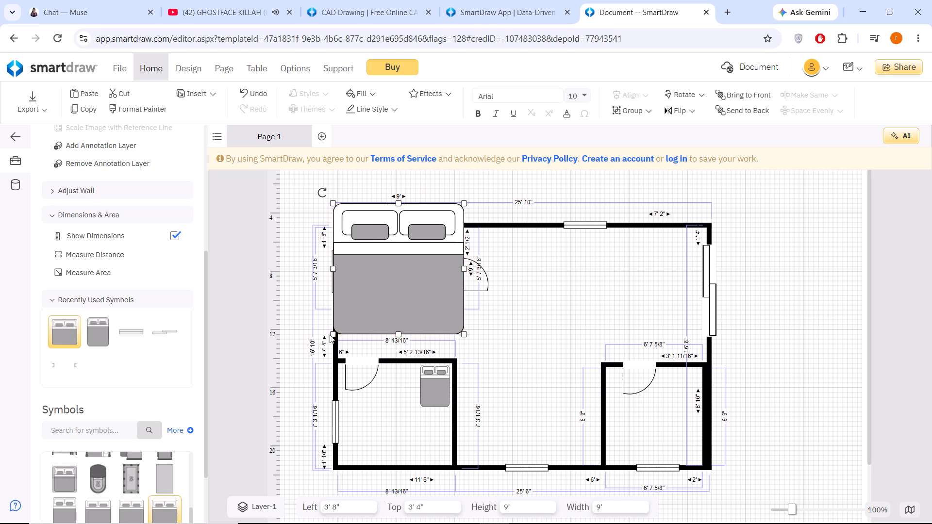
{"action": "left_click_drag", "start_coordinate": [333, 336], "coordinate": [386, 292]}
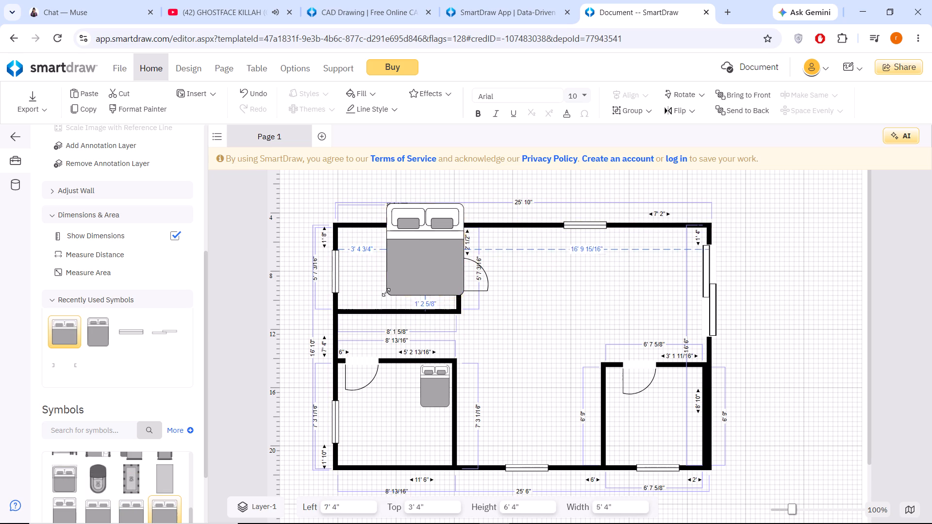
{"action": "left_click_drag", "start_coordinate": [386, 292], "coordinate": [416, 275]}
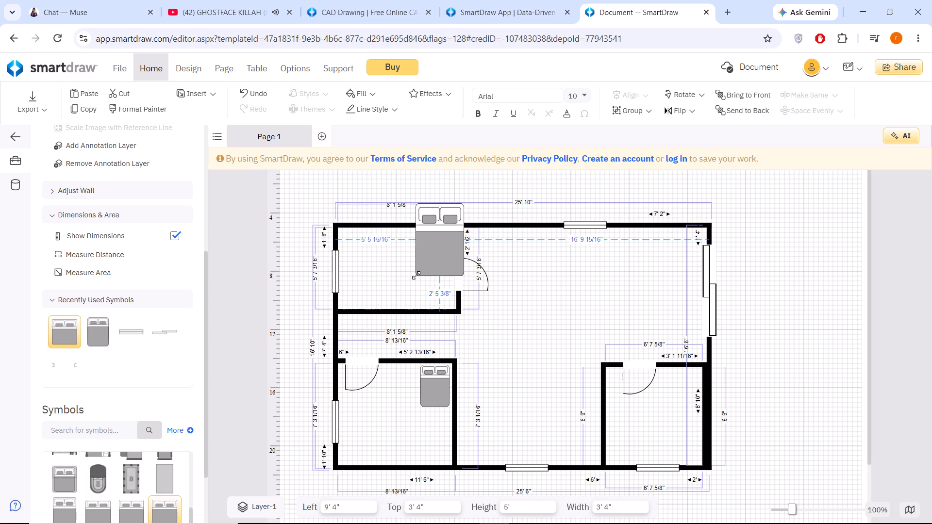
{"action": "left_click_drag", "start_coordinate": [416, 275], "coordinate": [411, 275]}
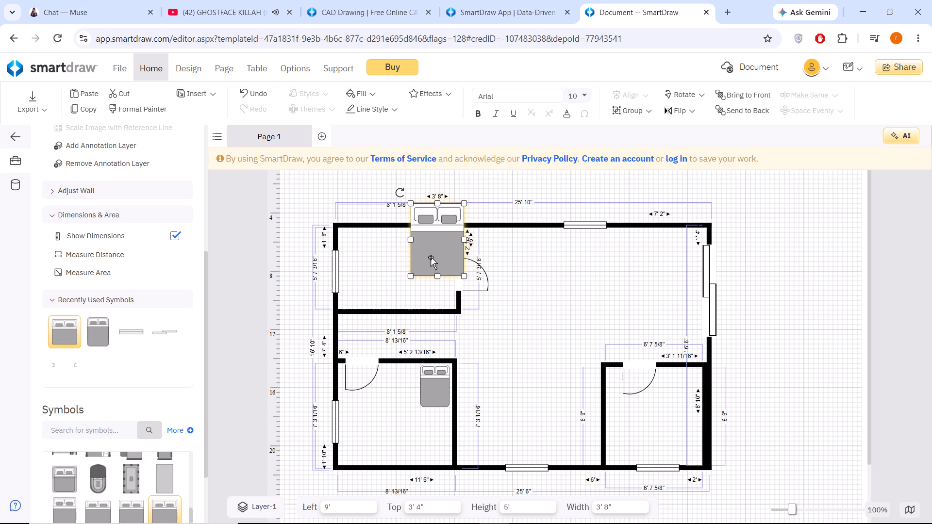
{"action": "left_click_drag", "start_coordinate": [431, 257], "coordinate": [399, 286]}
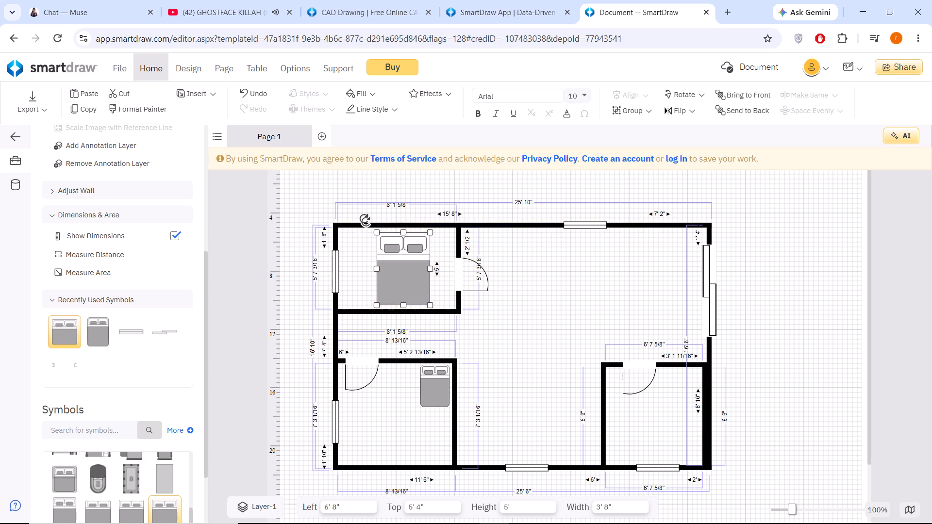
Rotate the upper left room's bed headboard toward the left wall, shrink it to 3' by 4', and place it in the lower left corner.
{"action": "left_click_drag", "start_coordinate": [366, 219], "coordinate": [350, 311]}
{"action": "left_click_drag", "start_coordinate": [441, 241], "coordinate": [425, 252]}
{"action": "left_click_drag", "start_coordinate": [413, 272], "coordinate": [389, 284]}
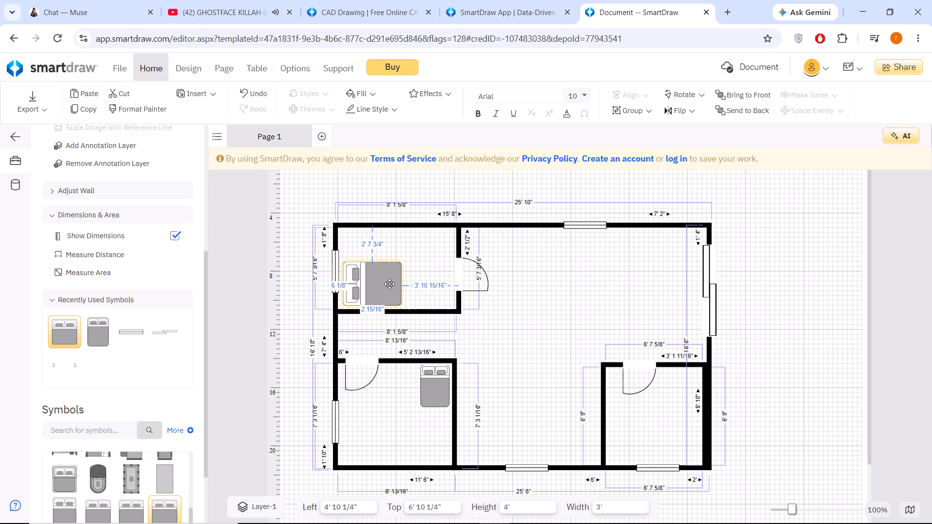
{"action": "left_click_drag", "start_coordinate": [389, 284], "coordinate": [385, 284]}
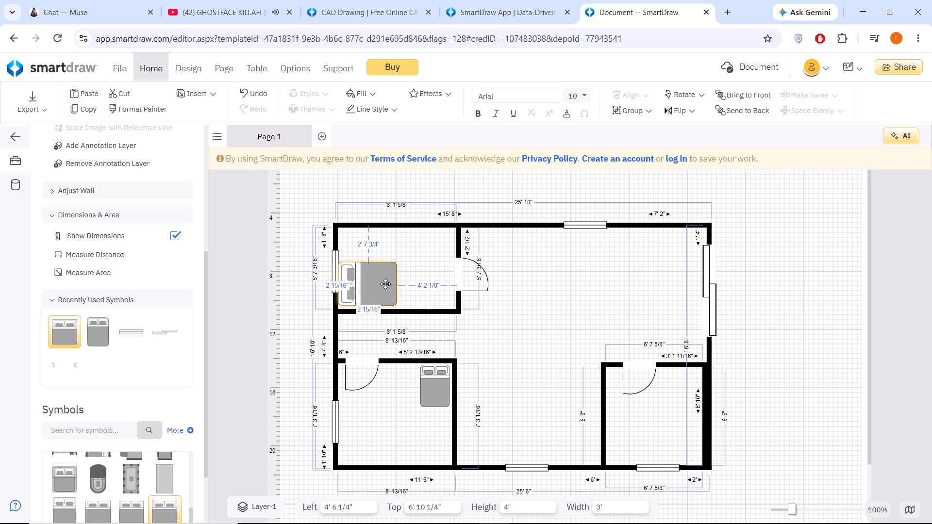
{"action": "left_click_drag", "start_coordinate": [385, 284], "coordinate": [387, 284]}
{"action": "left_click", "coordinate": [549, 290]}
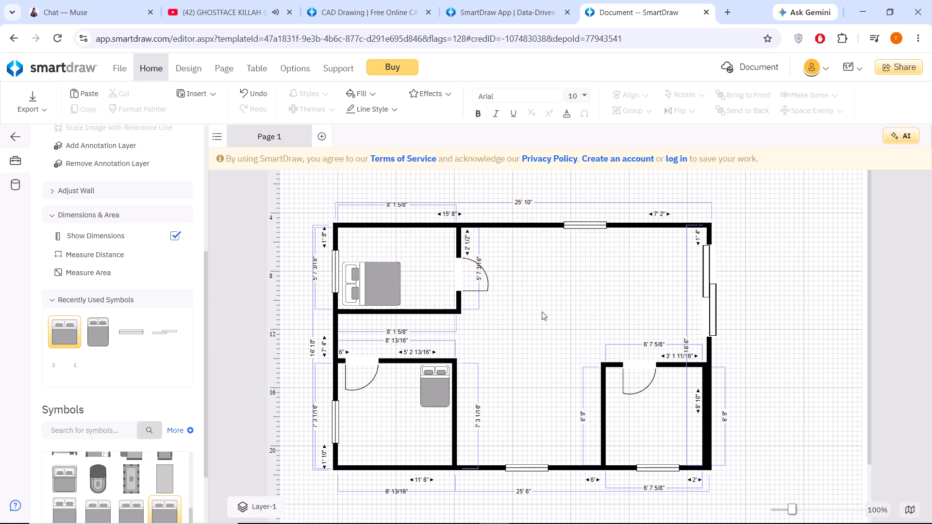
Shrink the upper left room's bed to about 2' 4 1/4" by 3' 8 1/4".
{"action": "left_click", "coordinate": [391, 267]}
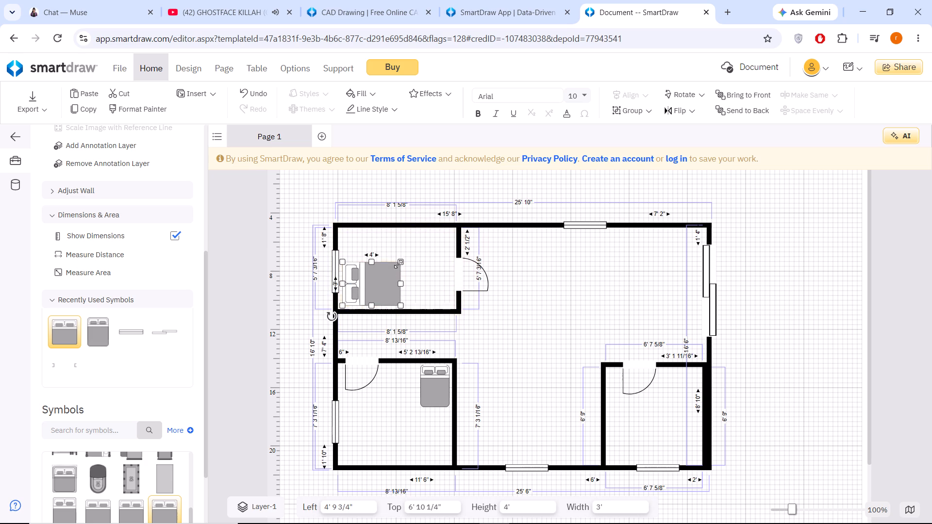
{"action": "left_click_drag", "start_coordinate": [399, 262], "coordinate": [396, 270]}
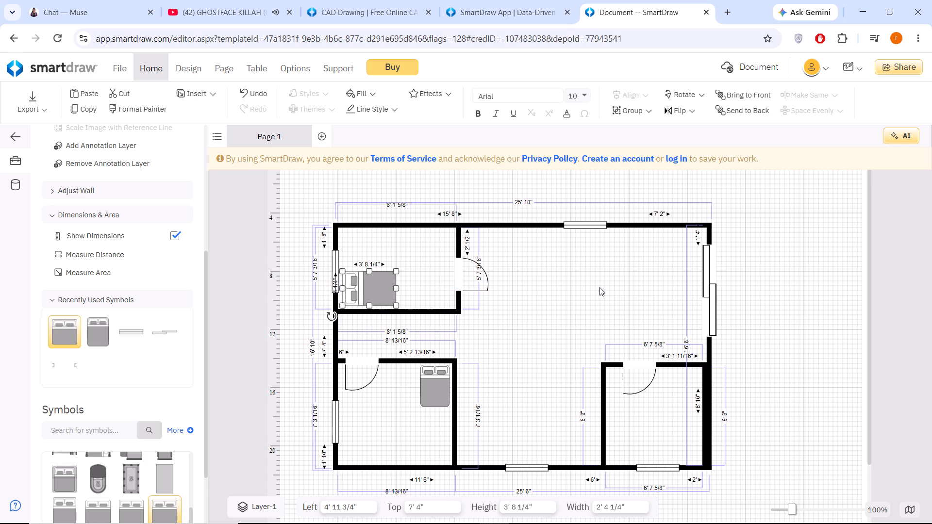
{"action": "left_click", "coordinate": [599, 287]}
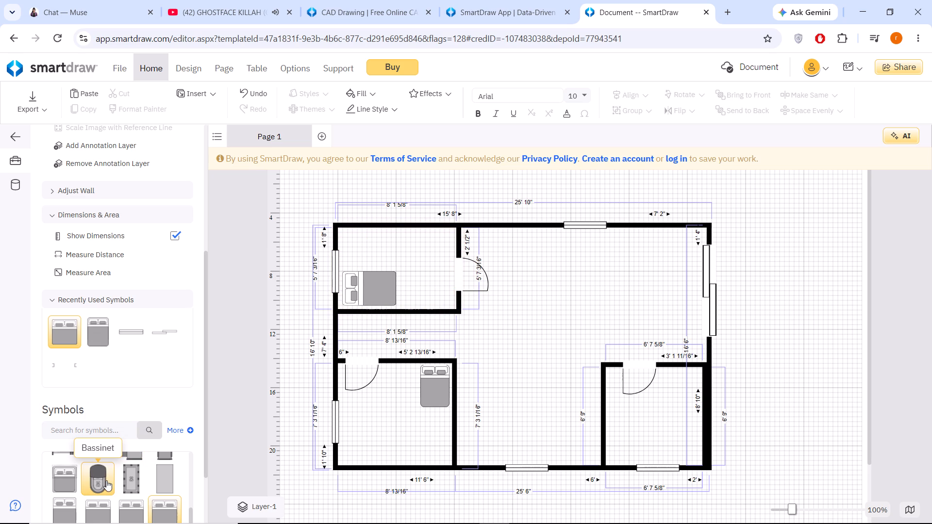
Place a Crib symbol in the lower left room and scale it down to 1' 4" wide by 2' high.
{"action": "scroll", "coordinate": [136, 477], "scroll_direction": "down", "scroll_amount": 1}
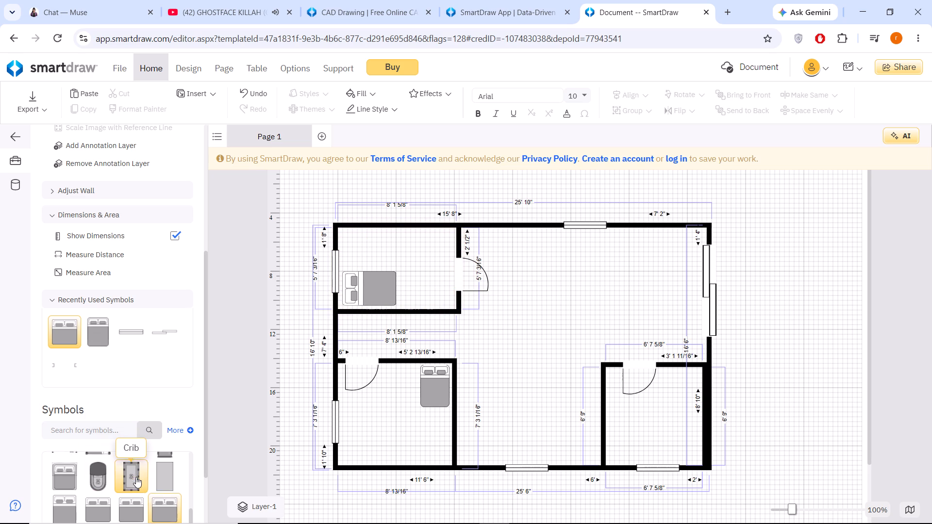
{"action": "scroll", "coordinate": [136, 476], "scroll_direction": "down", "scroll_amount": 1}
{"action": "scroll", "coordinate": [136, 476], "scroll_direction": "up", "scroll_amount": 1}
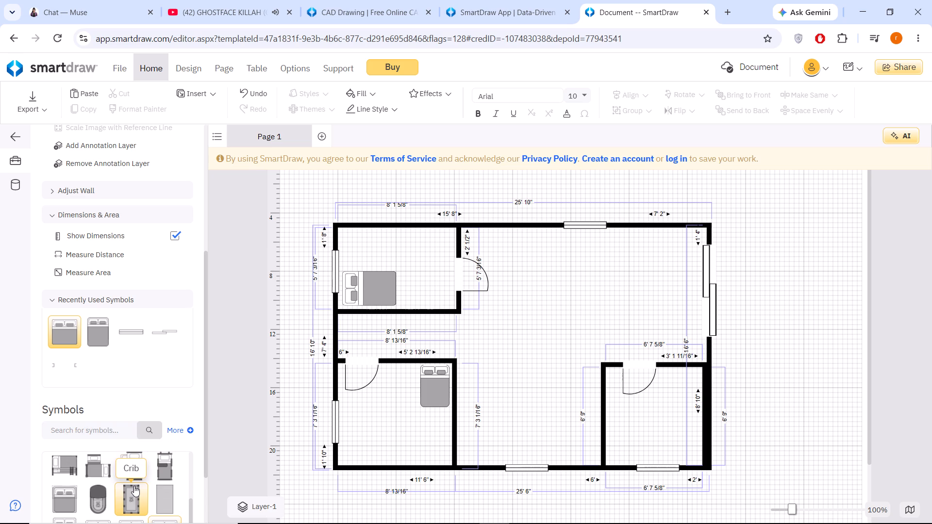
{"action": "left_click_drag", "start_coordinate": [134, 487], "coordinate": [376, 419]}
{"action": "left_click_drag", "start_coordinate": [136, 492], "coordinate": [362, 427]}
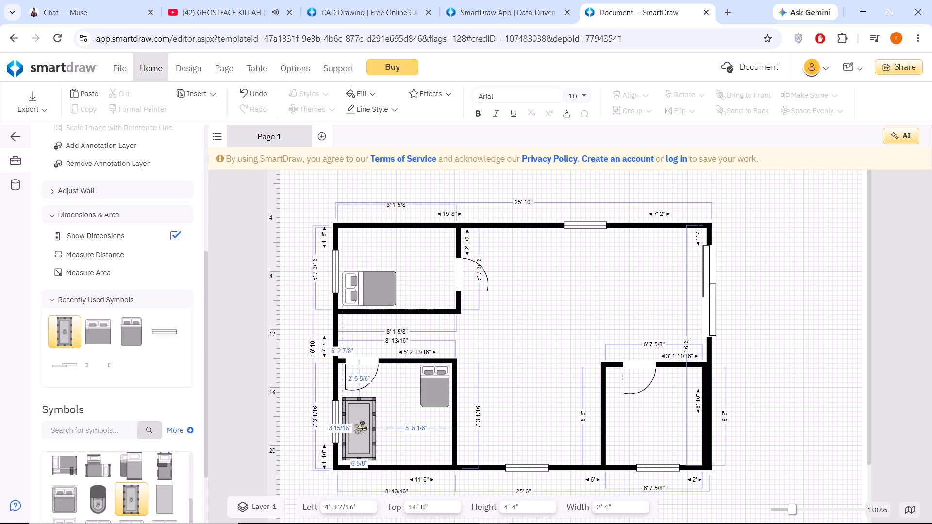
{"action": "left_click_drag", "start_coordinate": [362, 427], "coordinate": [364, 426]}
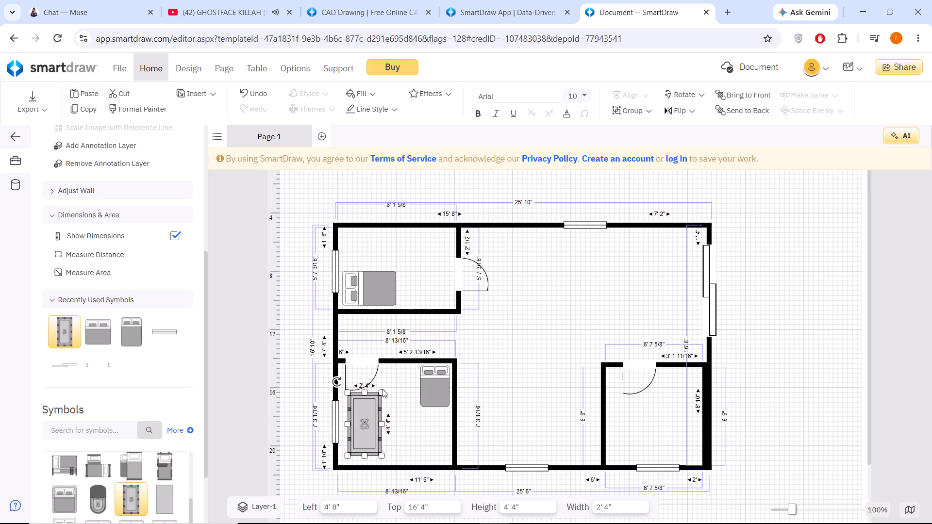
{"action": "left_click_drag", "start_coordinate": [382, 391], "coordinate": [369, 425]}
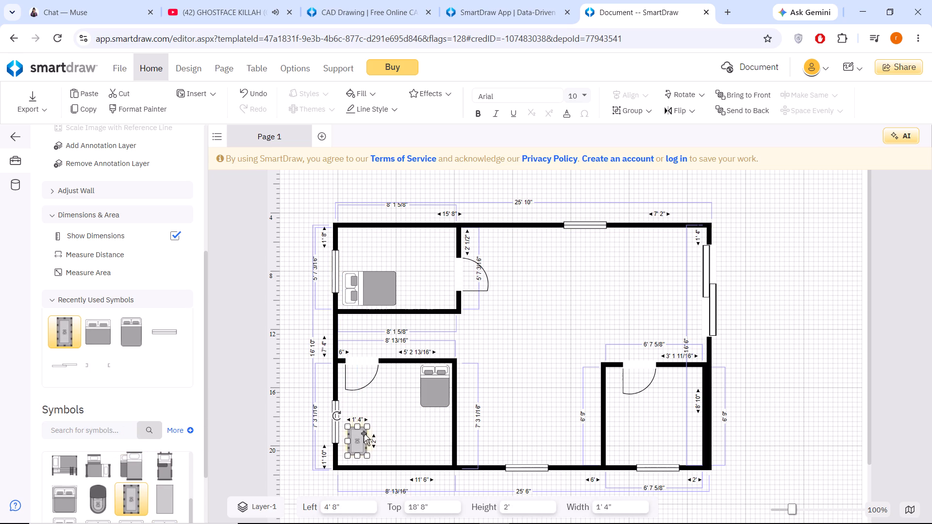
Move the crib into the upper left room, rotate it to lie horizontally, and place it above the bed.
{"action": "left_click_drag", "start_coordinate": [360, 441], "coordinate": [381, 256]}
{"action": "left_click", "coordinate": [355, 231]}
{"action": "left_click_drag", "start_coordinate": [355, 231], "coordinate": [345, 274]}
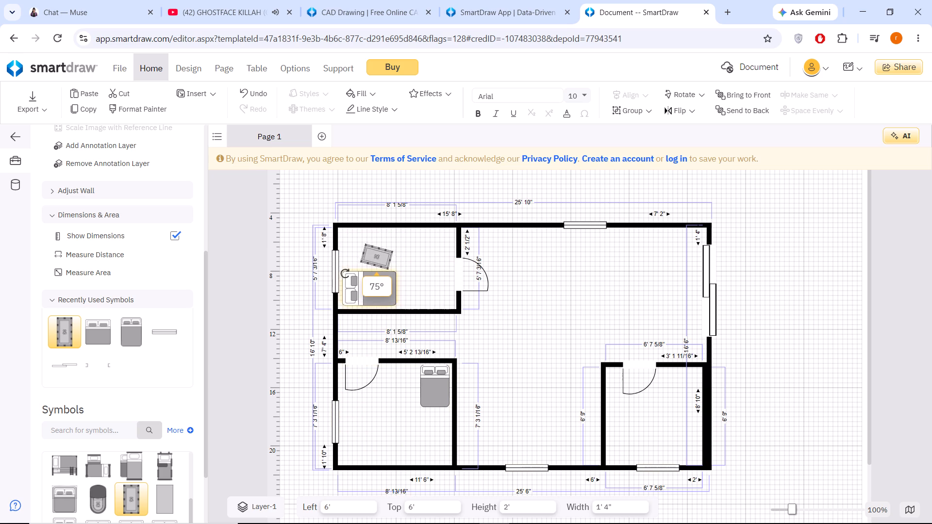
{"action": "left_click_drag", "start_coordinate": [345, 274], "coordinate": [346, 282]}
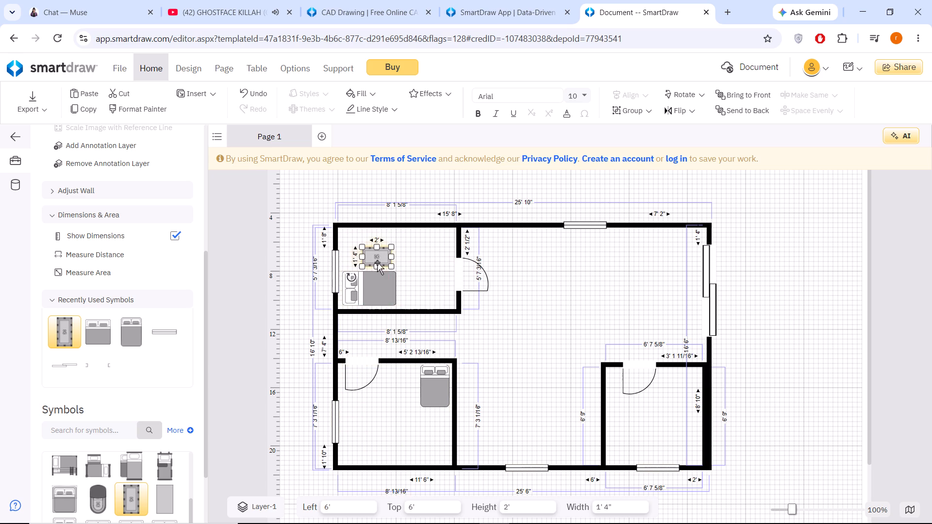
{"action": "left_click_drag", "start_coordinate": [377, 262], "coordinate": [365, 249]}
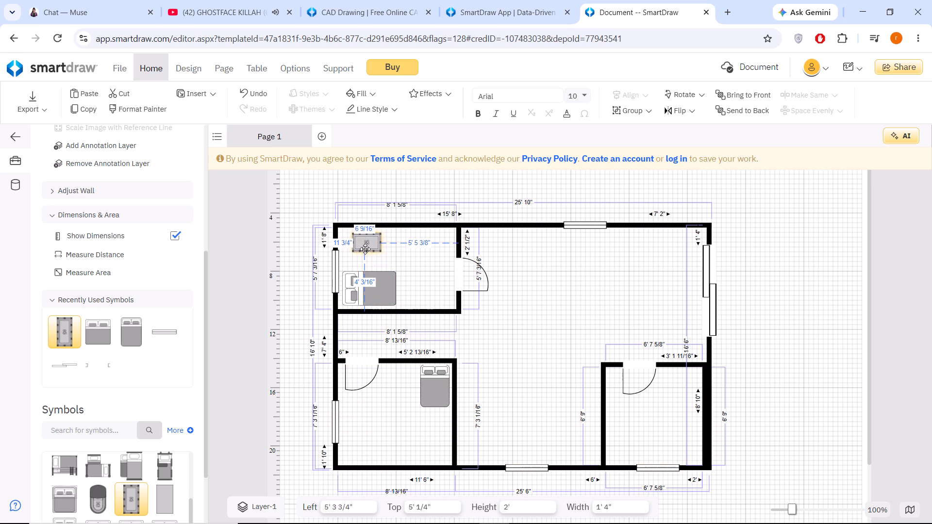
{"action": "left_click_drag", "start_coordinate": [365, 249], "coordinate": [368, 258]}
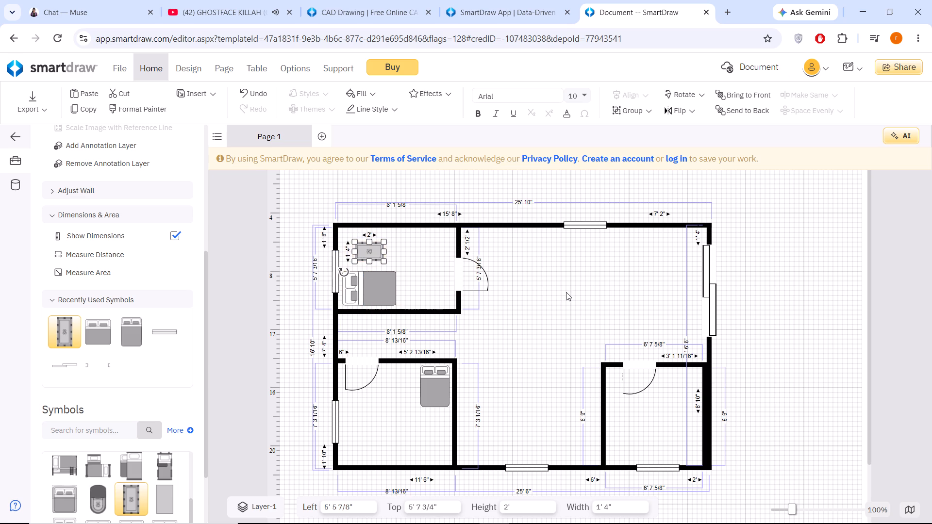
{"action": "double_click", "coordinate": [566, 292]}
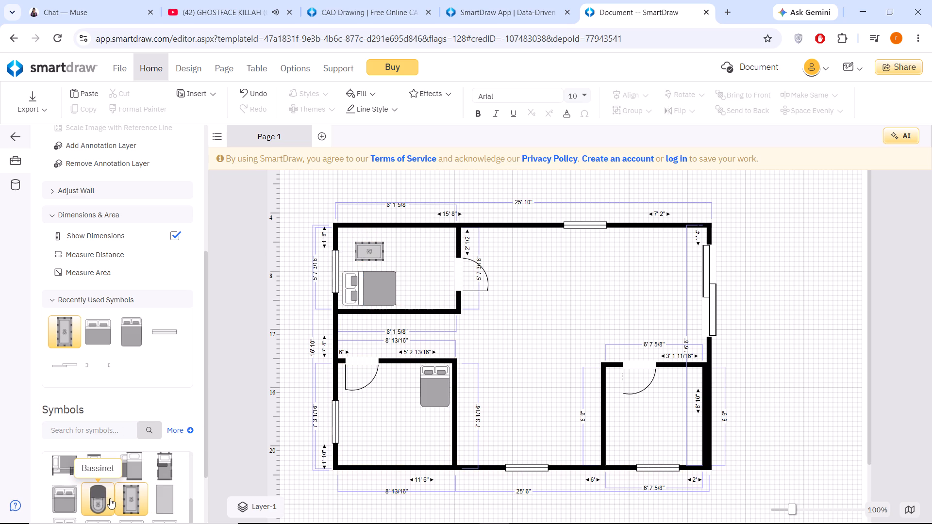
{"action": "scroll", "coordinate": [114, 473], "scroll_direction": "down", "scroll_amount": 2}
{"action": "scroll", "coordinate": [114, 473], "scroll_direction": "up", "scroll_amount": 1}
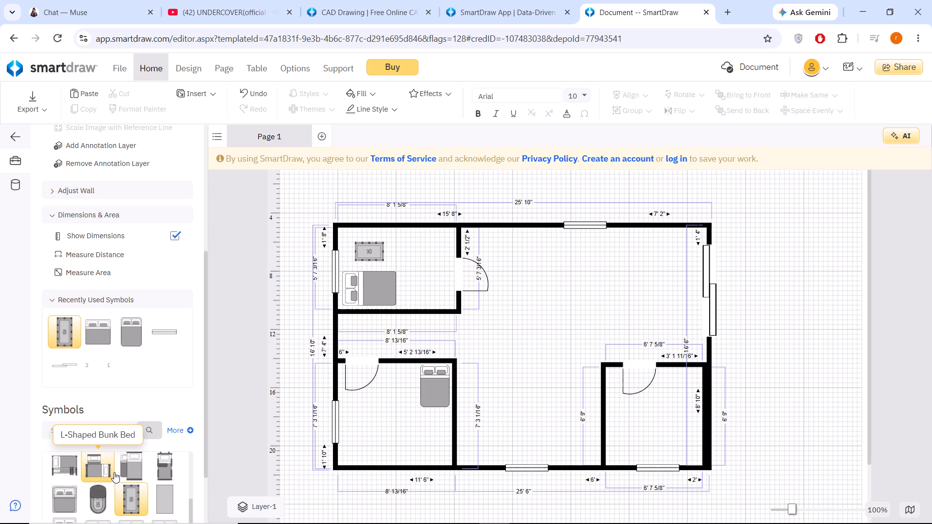
Extend the upper left room downward by moving its bottom wall, making the room 6' 5/8" high.
{"action": "left_click", "coordinate": [399, 311]}
{"action": "left_click_drag", "start_coordinate": [399, 312], "coordinate": [399, 316]}
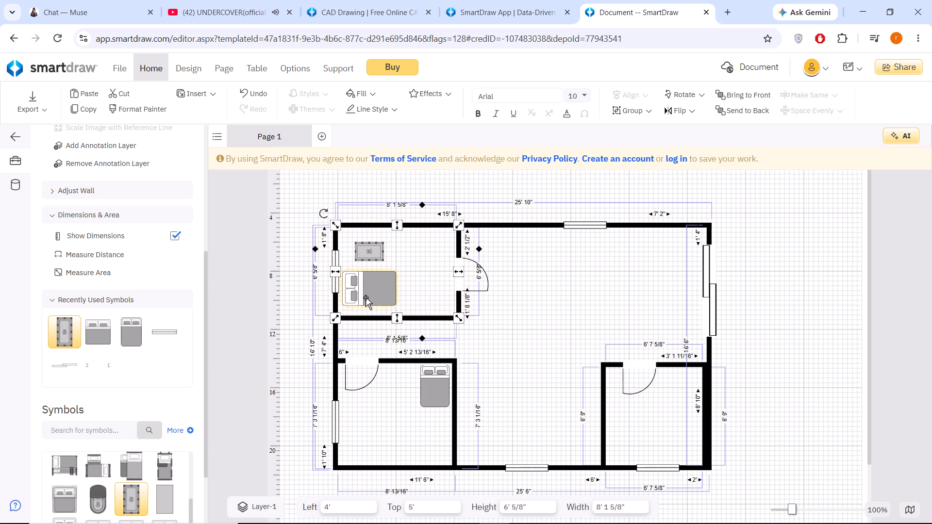
Move the upper left room's bed down against the bottom wall and shift the crib down to just above the bed.
{"action": "left_click", "coordinate": [366, 297]}
{"action": "left_click_drag", "start_coordinate": [376, 294], "coordinate": [372, 301]}
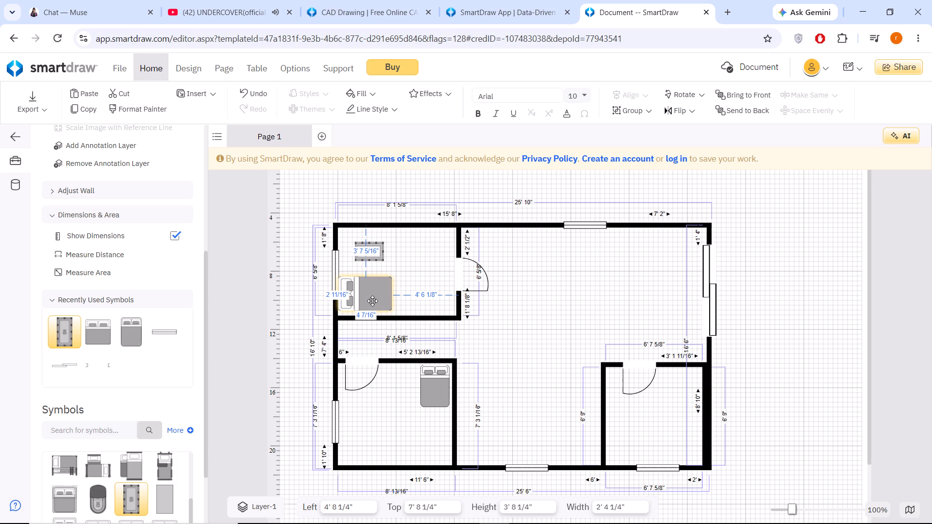
{"action": "left_click_drag", "start_coordinate": [372, 301], "coordinate": [372, 302]}
{"action": "left_click", "coordinate": [425, 300]}
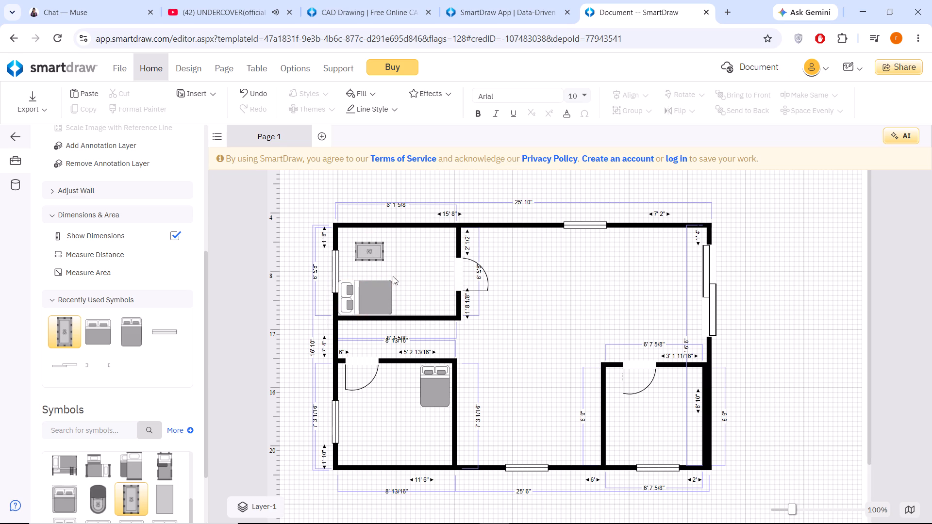
{"action": "left_click_drag", "start_coordinate": [371, 296], "coordinate": [376, 297]}
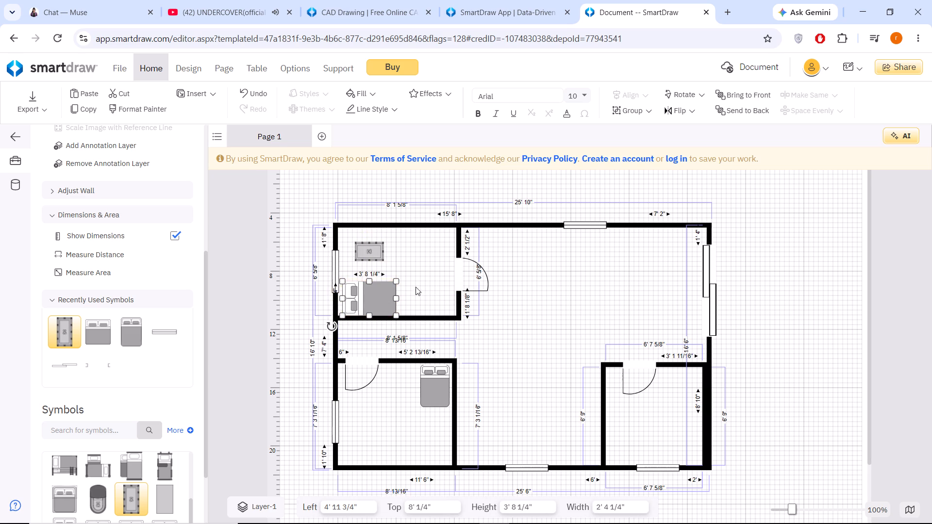
{"action": "double_click", "coordinate": [425, 284]}
{"action": "left_click_drag", "start_coordinate": [373, 255], "coordinate": [379, 265]}
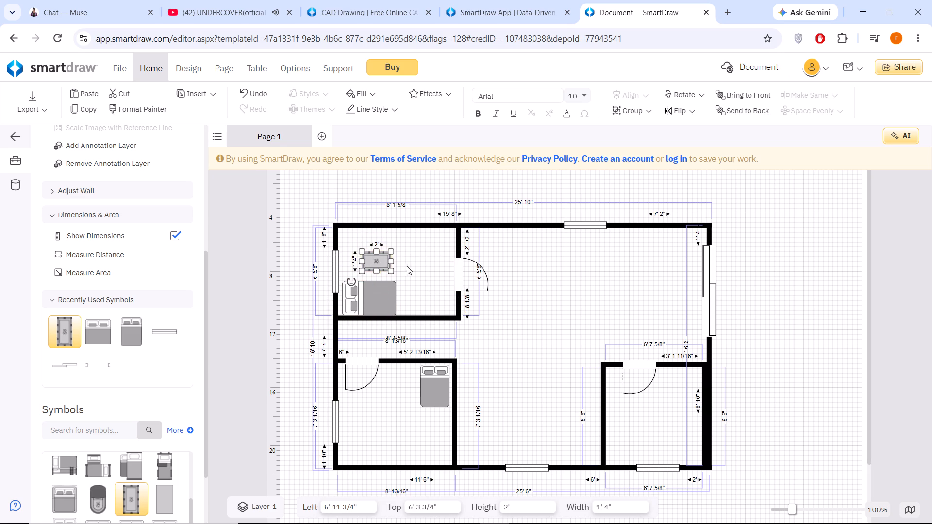
{"action": "left_click", "coordinate": [412, 266]}
Remove the Beds symbol library and expand the Couches & Sofas library.
{"action": "scroll", "coordinate": [164, 455], "scroll_direction": "up", "scroll_amount": 2}
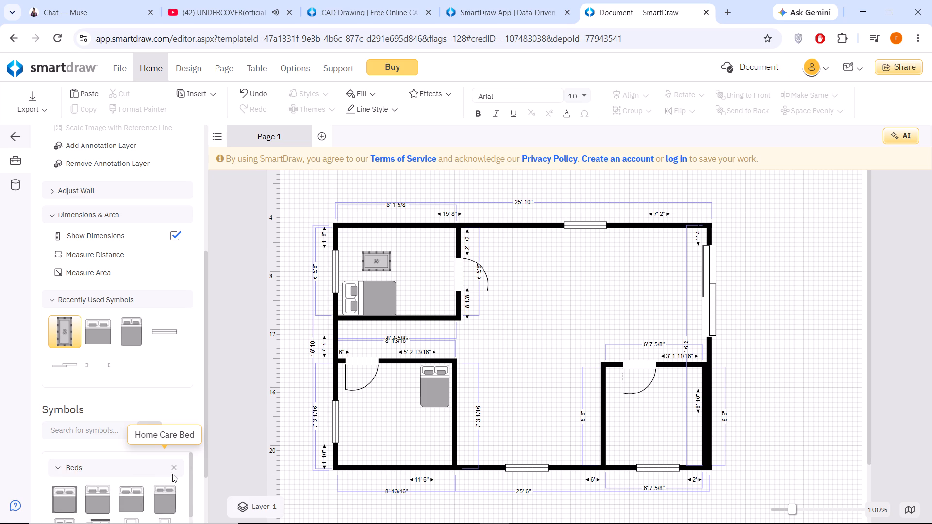
{"action": "left_click", "coordinate": [175, 467]}
{"action": "left_click", "coordinate": [88, 466]}
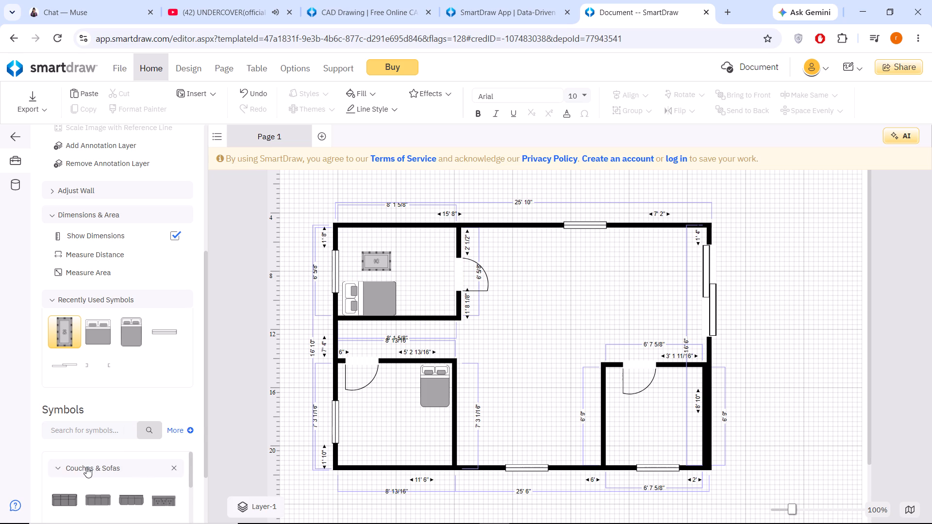
Look through the Couches & Sofas symbols for a suitable sofa for the main room.
{"action": "scroll", "coordinate": [86, 467], "scroll_direction": "down", "scroll_amount": 1}
{"action": "scroll", "coordinate": [138, 480], "scroll_direction": "down", "scroll_amount": 1}
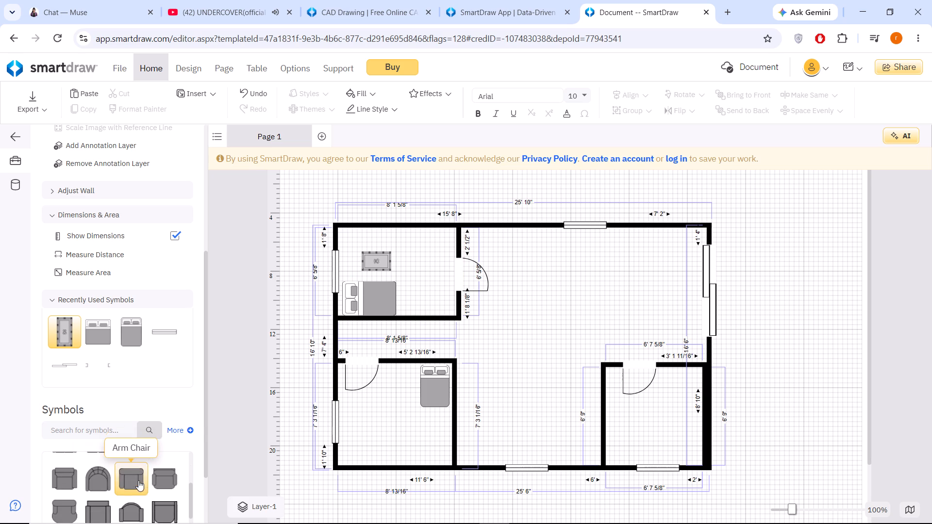
{"action": "scroll", "coordinate": [121, 486], "scroll_direction": "down", "scroll_amount": 2}
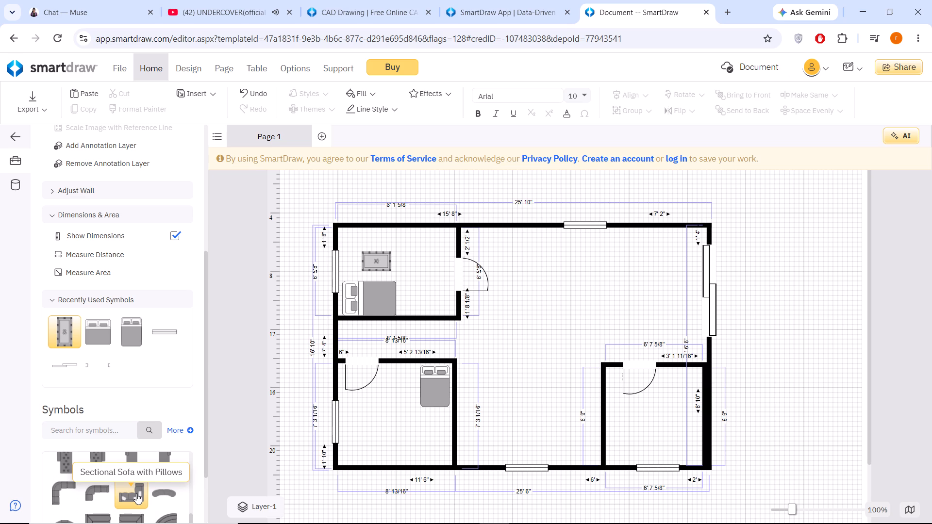
{"action": "scroll", "coordinate": [135, 492], "scroll_direction": "down", "scroll_amount": 3}
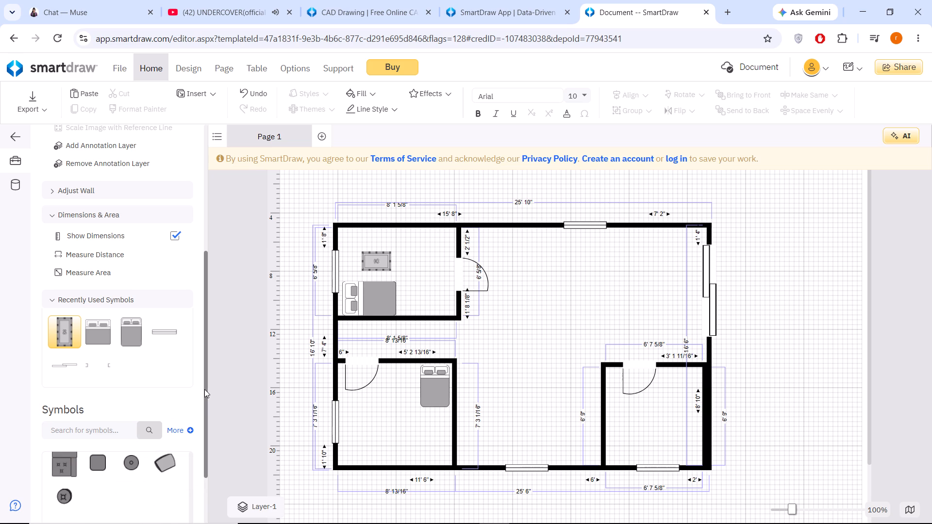
{"action": "left_click_drag", "start_coordinate": [204, 389], "coordinate": [202, 445]}
{"action": "scroll", "coordinate": [125, 425], "scroll_direction": "up", "scroll_amount": 1}
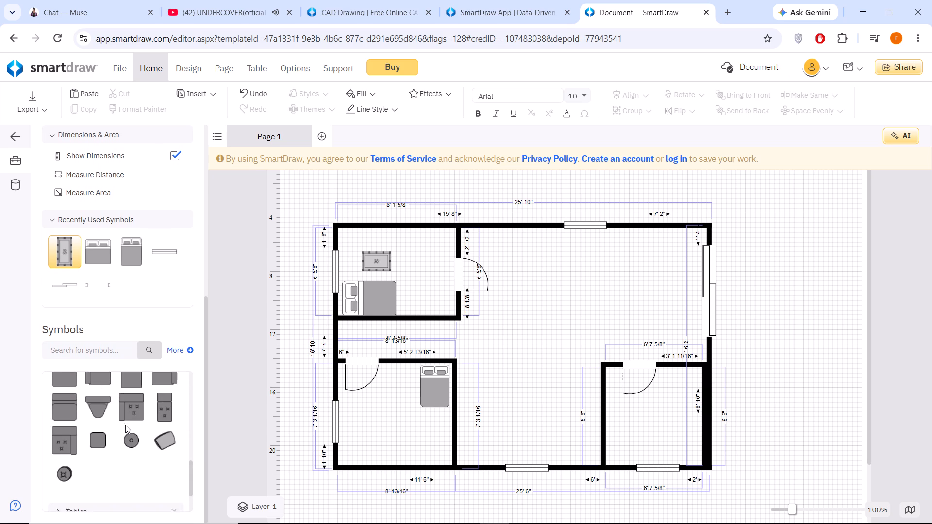
{"action": "scroll", "coordinate": [125, 425], "scroll_direction": "up", "scroll_amount": 3}
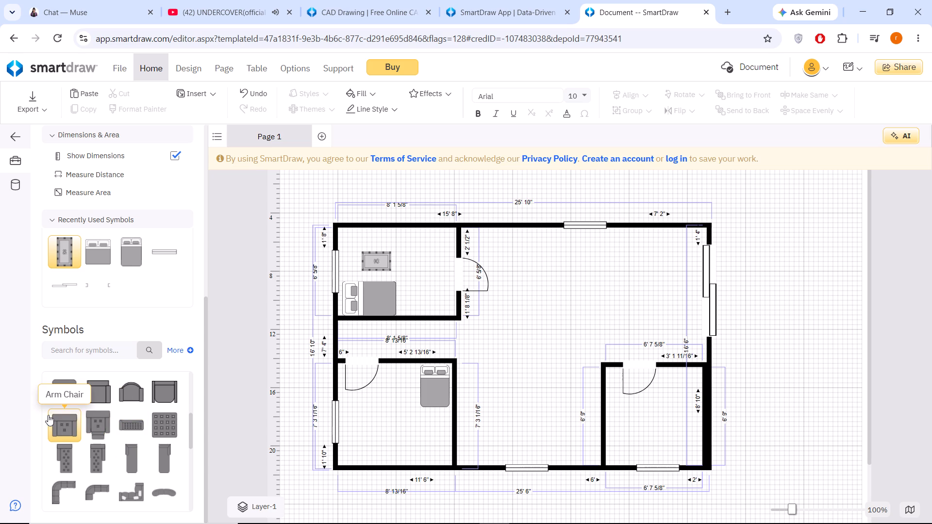
{"action": "scroll", "coordinate": [65, 418], "scroll_direction": "up", "scroll_amount": 3}
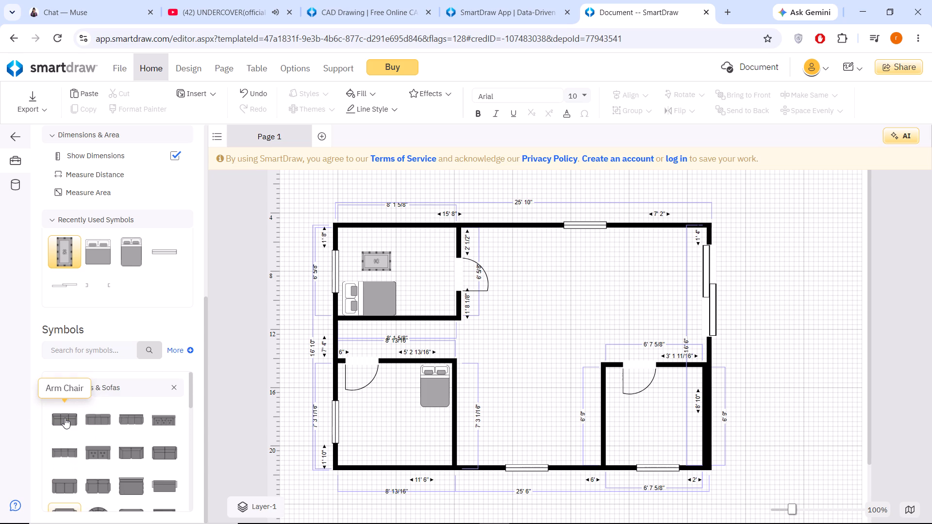
Place a Sectional Sofa with Pillows in the main room and scale it down to 4' wide by 2' 4" high.
{"action": "scroll", "coordinate": [65, 418], "scroll_direction": "down", "scroll_amount": 2}
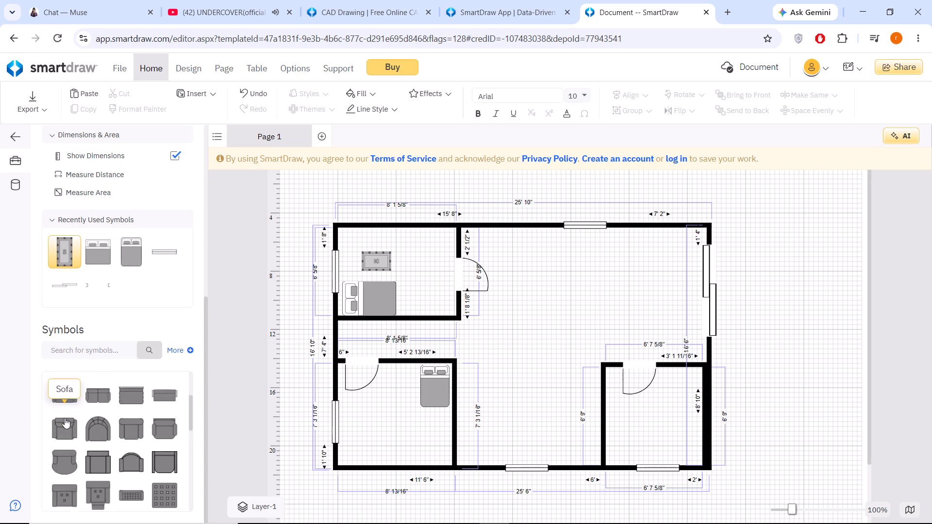
{"action": "scroll", "coordinate": [65, 418], "scroll_direction": "down", "scroll_amount": 2}
{"action": "left_click_drag", "start_coordinate": [132, 416], "coordinate": [348, 391]}
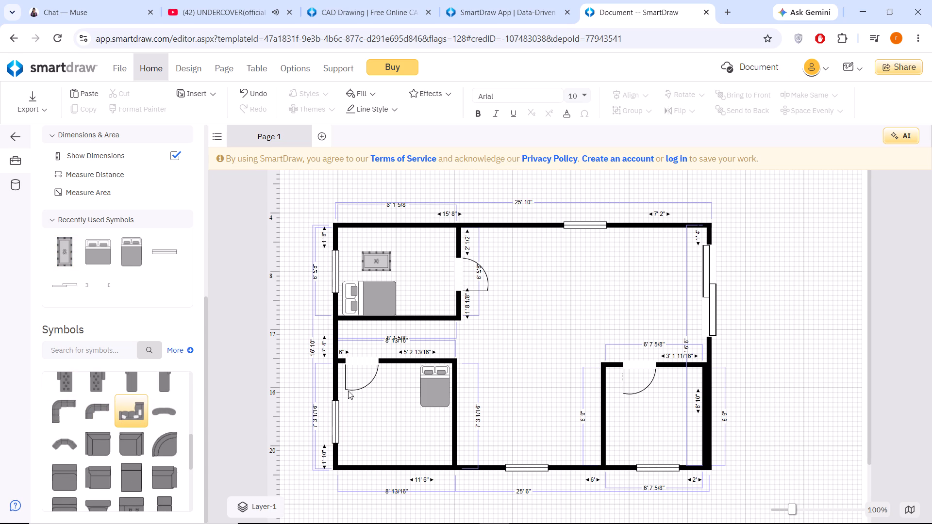
{"action": "left_click_drag", "start_coordinate": [348, 391], "coordinate": [575, 293]}
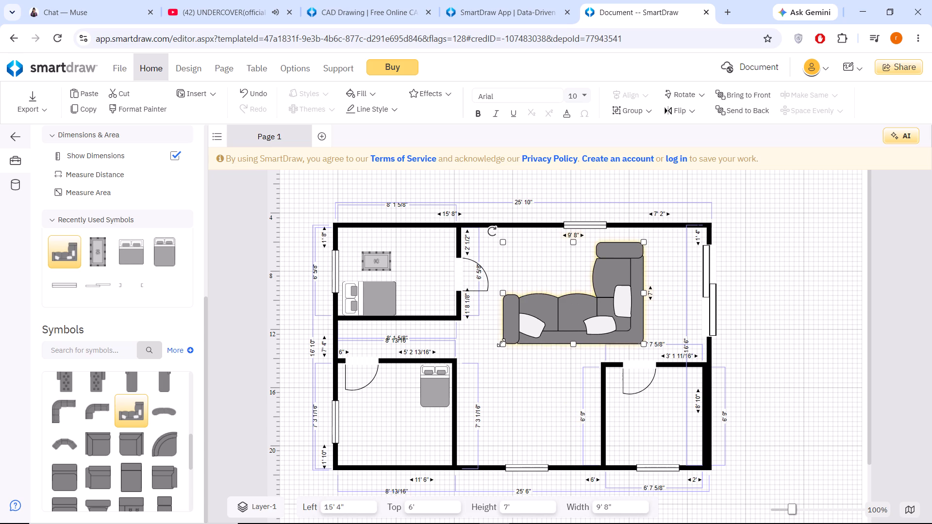
{"action": "left_click_drag", "start_coordinate": [501, 344], "coordinate": [549, 317]}
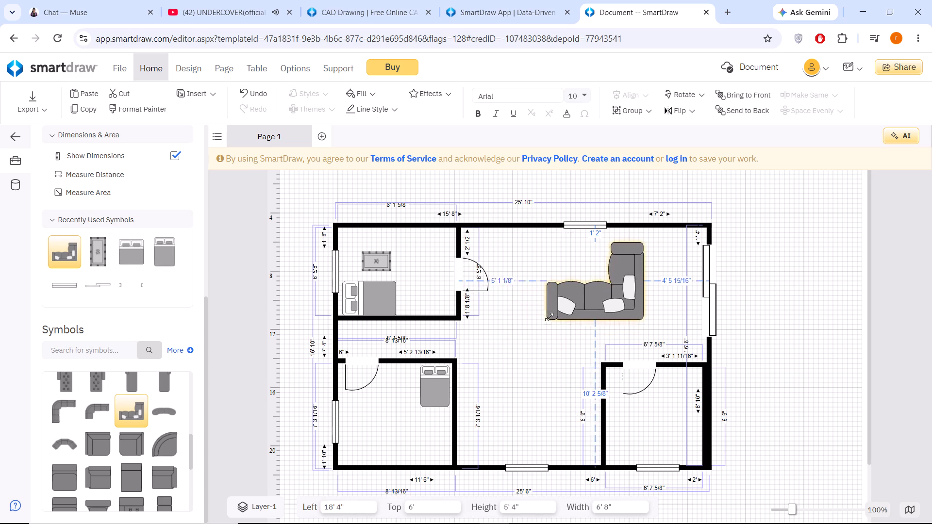
{"action": "left_click_drag", "start_coordinate": [549, 317], "coordinate": [569, 288]}
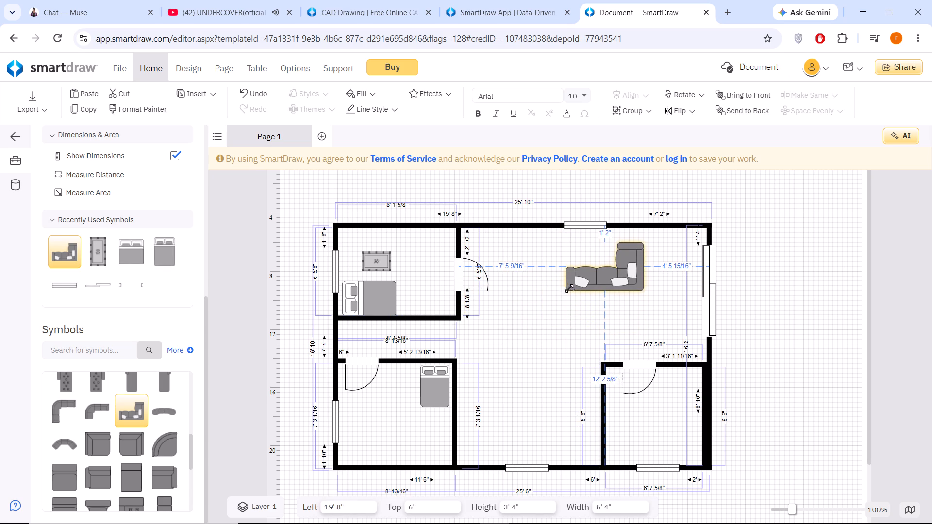
{"action": "left_click_drag", "start_coordinate": [569, 288], "coordinate": [581, 280]}
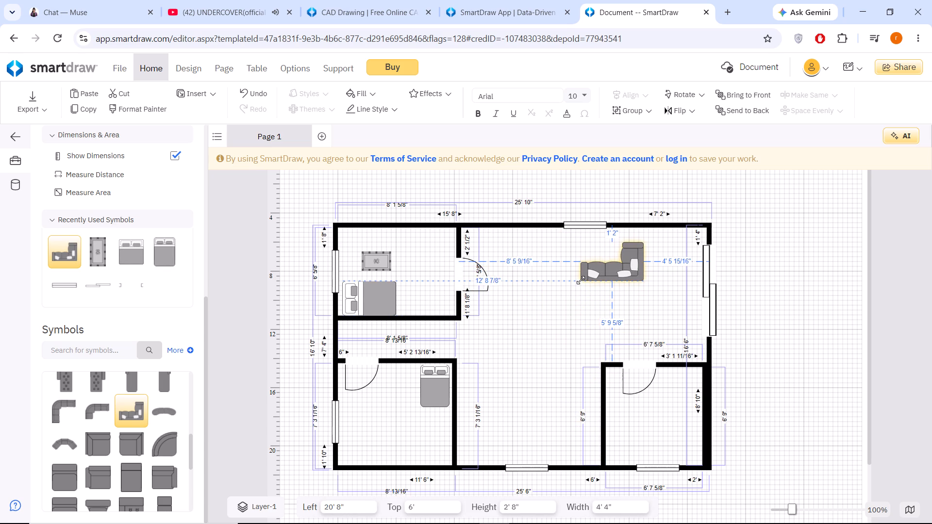
{"action": "left_click_drag", "start_coordinate": [581, 280], "coordinate": [584, 278]}
Move the sectional sofa away from the main room's top wall, to about 19' left and 8' 4" top.
{"action": "left_click_drag", "start_coordinate": [616, 266], "coordinate": [584, 293]}
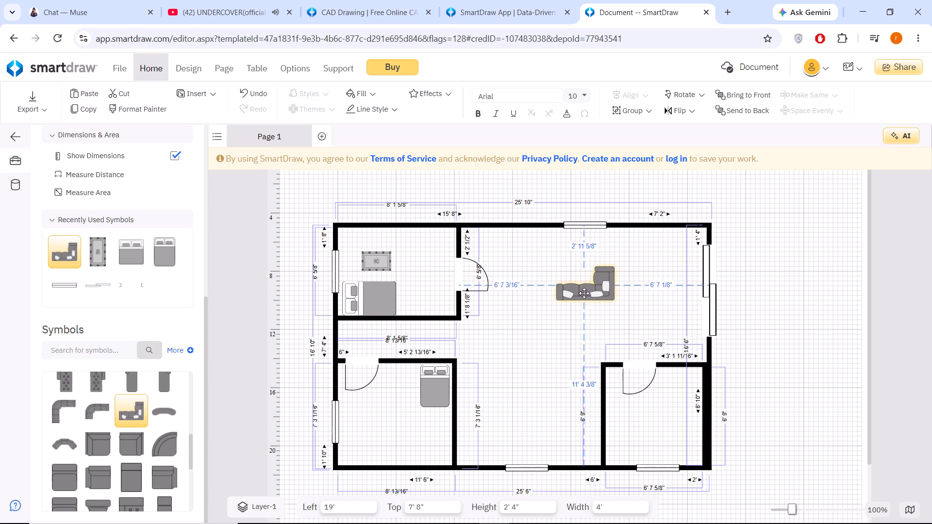
{"action": "left_click_drag", "start_coordinate": [584, 293], "coordinate": [580, 295]}
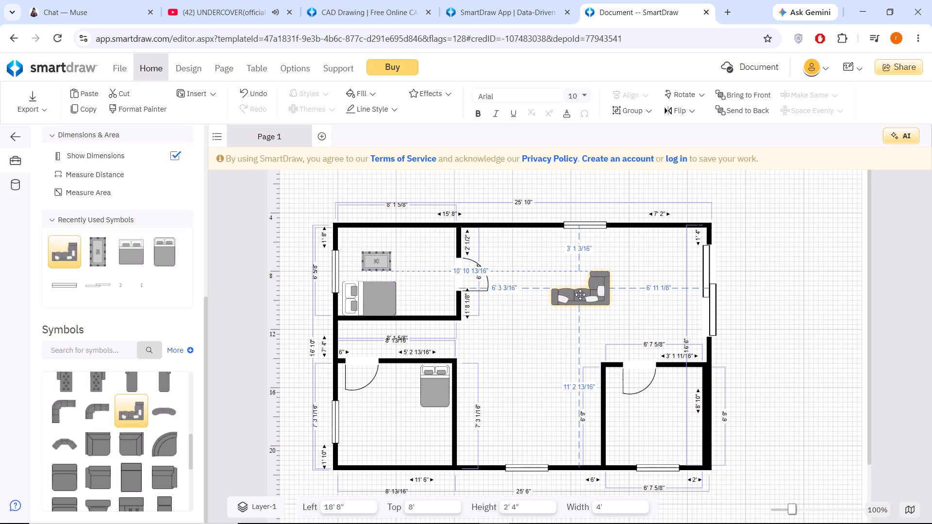
{"action": "left_click_drag", "start_coordinate": [580, 295], "coordinate": [586, 299]}
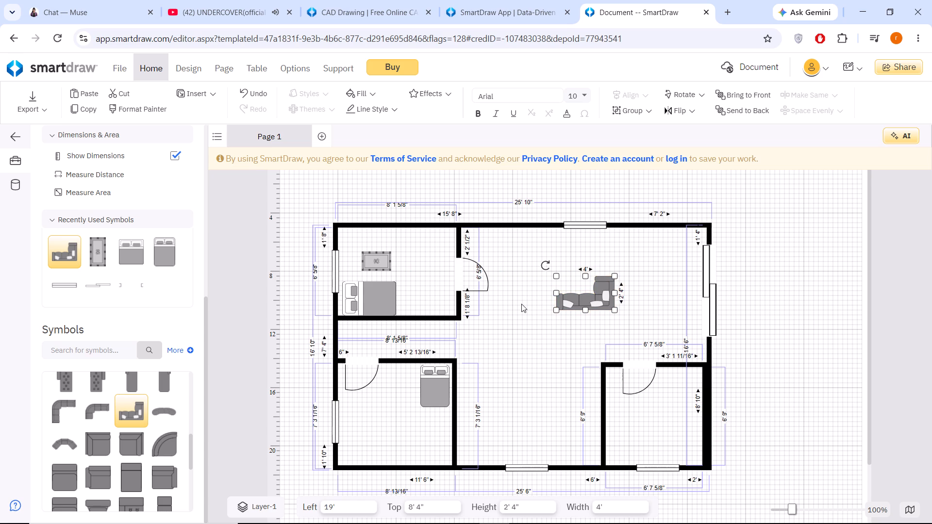
{"action": "left_click", "coordinate": [521, 304]}
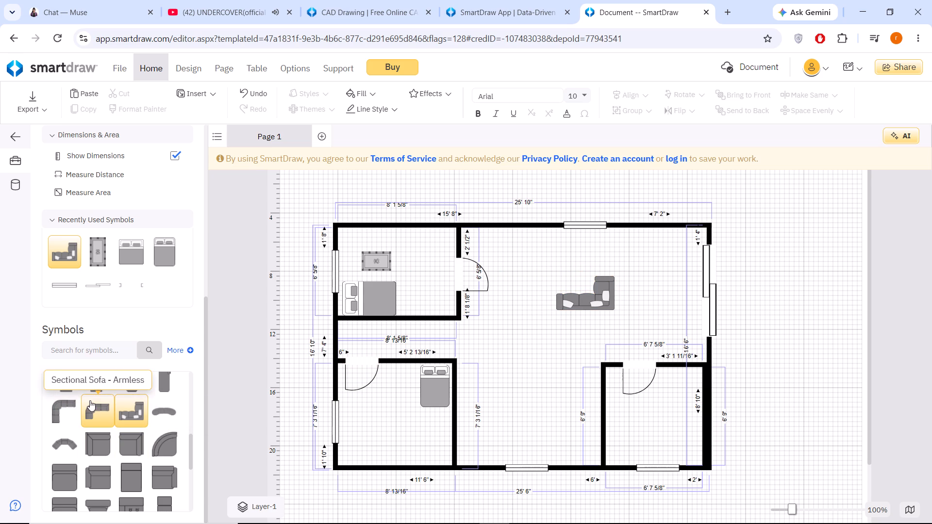
Place a Sectional Arm Chaise - Left beside the main room's sectional sofa, scaled to 1' 6" wide by 2' 8 5/8" high, at 17' 4" left and 7' top.
{"action": "scroll", "coordinate": [90, 400], "scroll_direction": "up", "scroll_amount": 1}
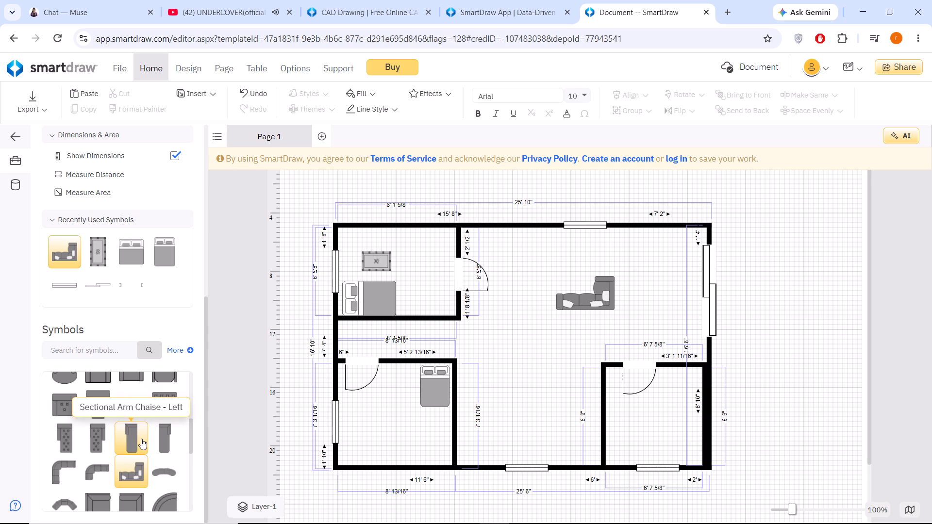
{"action": "left_click_drag", "start_coordinate": [138, 438], "coordinate": [548, 279]}
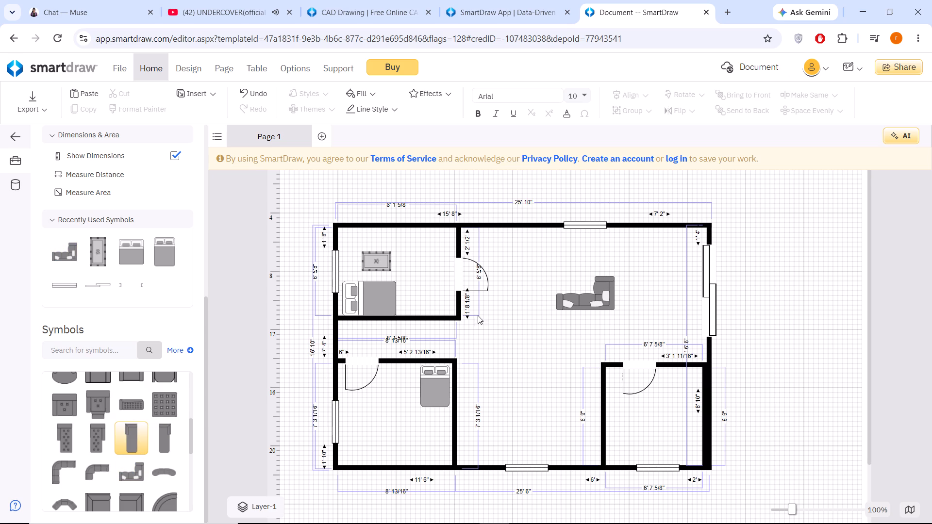
{"action": "left_click_drag", "start_coordinate": [136, 435], "coordinate": [540, 307]}
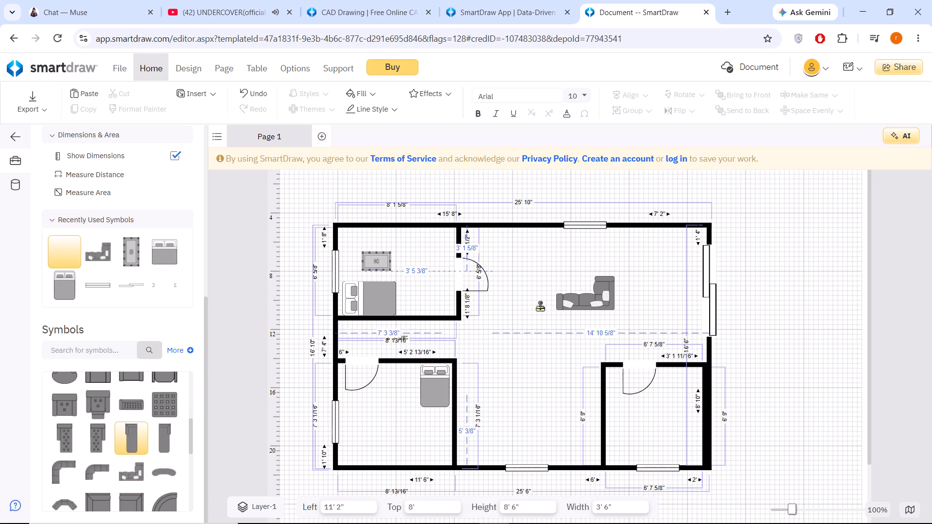
{"action": "left_click_drag", "start_coordinate": [540, 307], "coordinate": [528, 299]}
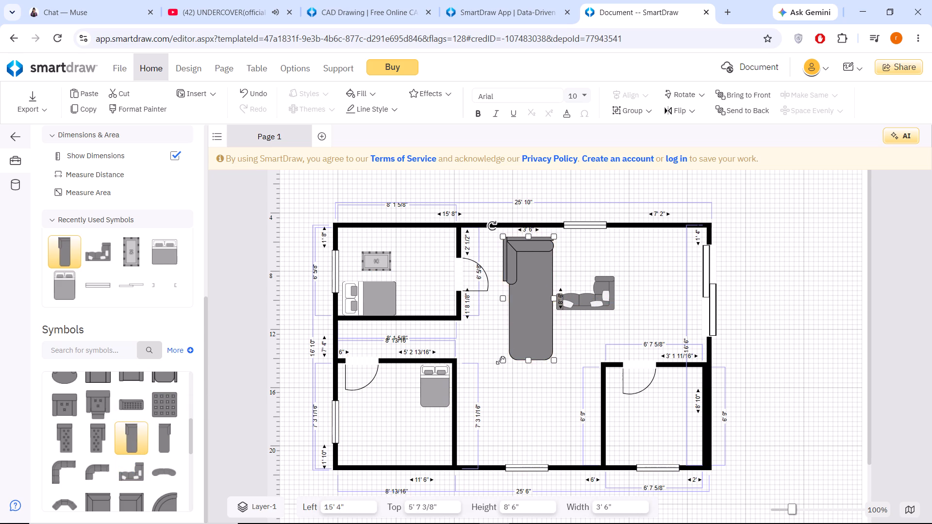
{"action": "left_click_drag", "start_coordinate": [500, 361], "coordinate": [535, 275]}
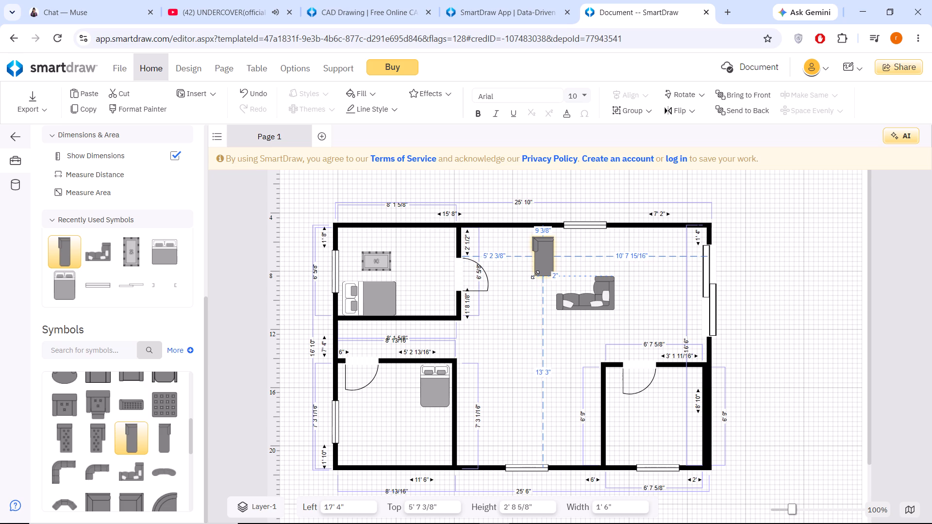
{"action": "left_click_drag", "start_coordinate": [535, 275], "coordinate": [533, 276]}
{"action": "left_click_drag", "start_coordinate": [542, 264], "coordinate": [543, 269]}
{"action": "left_click_drag", "start_coordinate": [543, 269], "coordinate": [540, 286]}
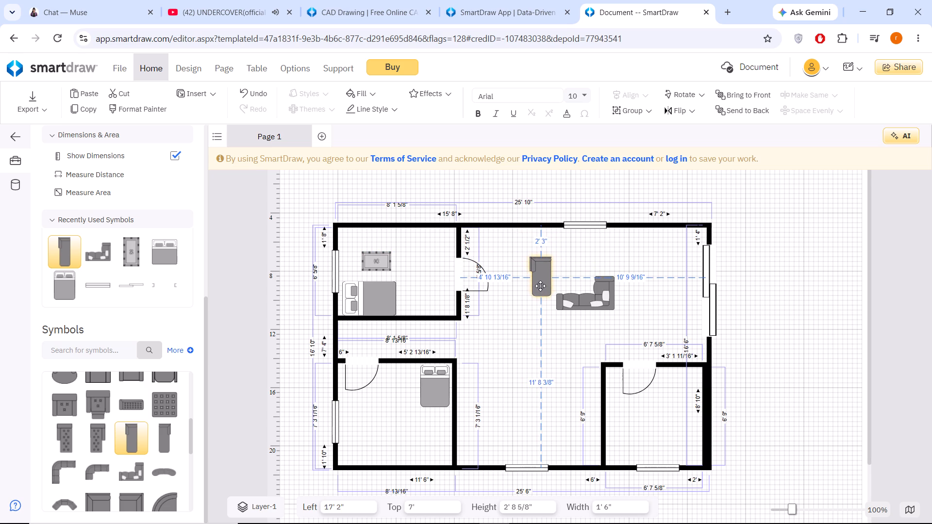
{"action": "left_click_drag", "start_coordinate": [540, 286], "coordinate": [542, 286]}
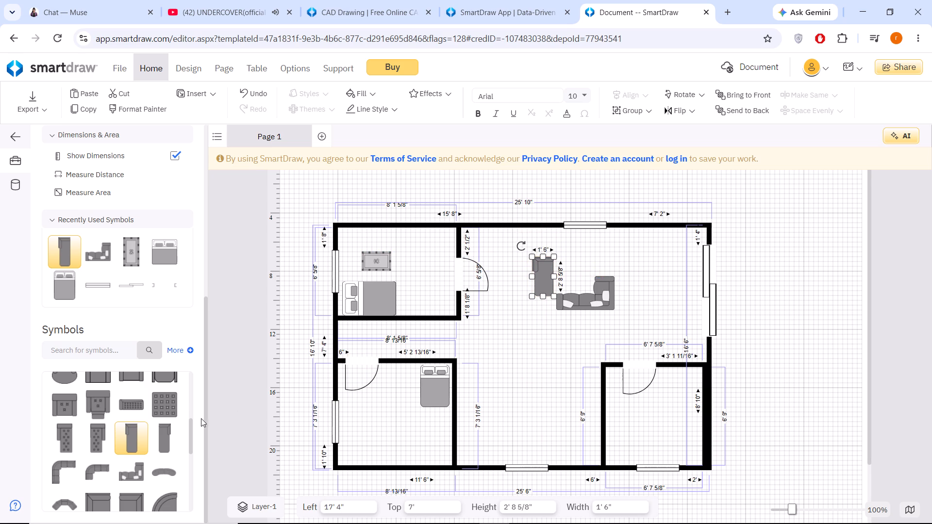
Place a Round Throw Pillow on the upper part of the chaise, at about 18' left and 7' 4" top.
{"action": "scroll", "coordinate": [162, 449], "scroll_direction": "down", "scroll_amount": 2}
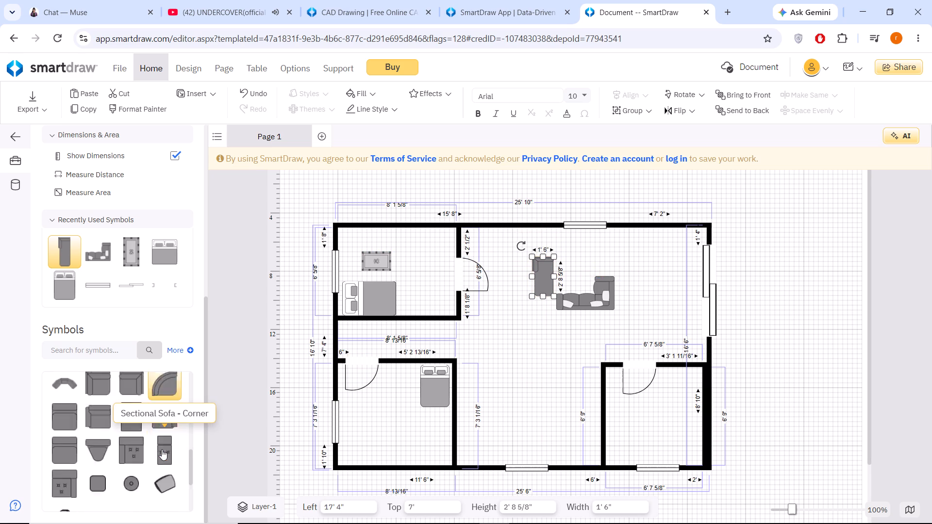
{"action": "scroll", "coordinate": [162, 449], "scroll_direction": "down", "scroll_amount": 1}
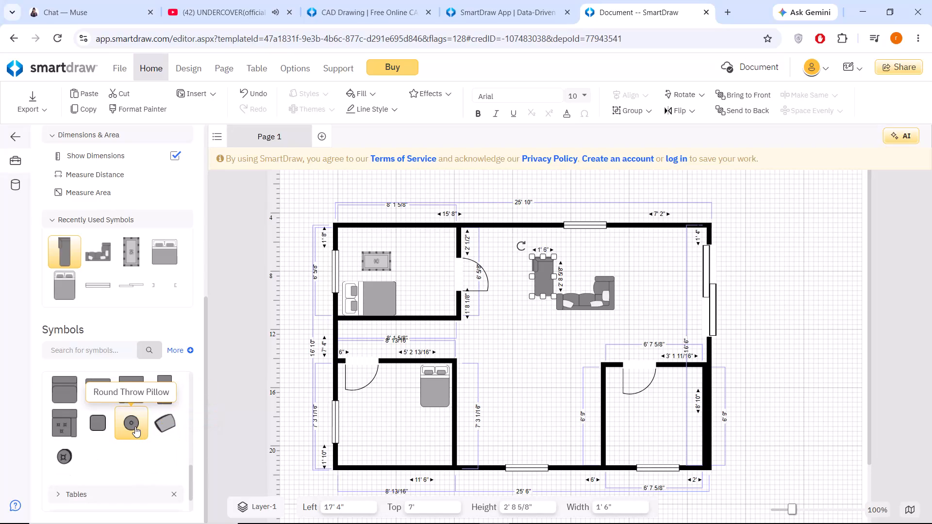
{"action": "left_click_drag", "start_coordinate": [135, 426], "coordinate": [545, 269]}
{"action": "double_click", "coordinate": [537, 276]}
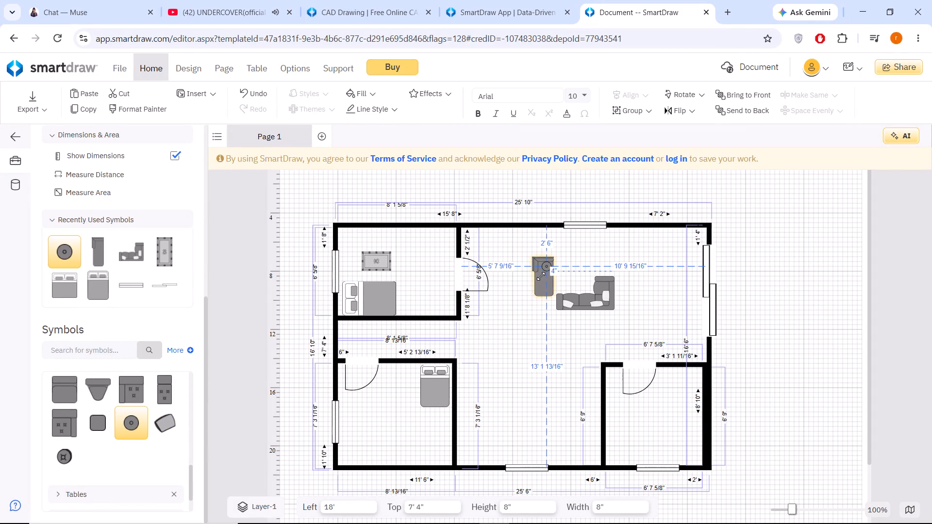
{"action": "left_click", "coordinate": [664, 265]}
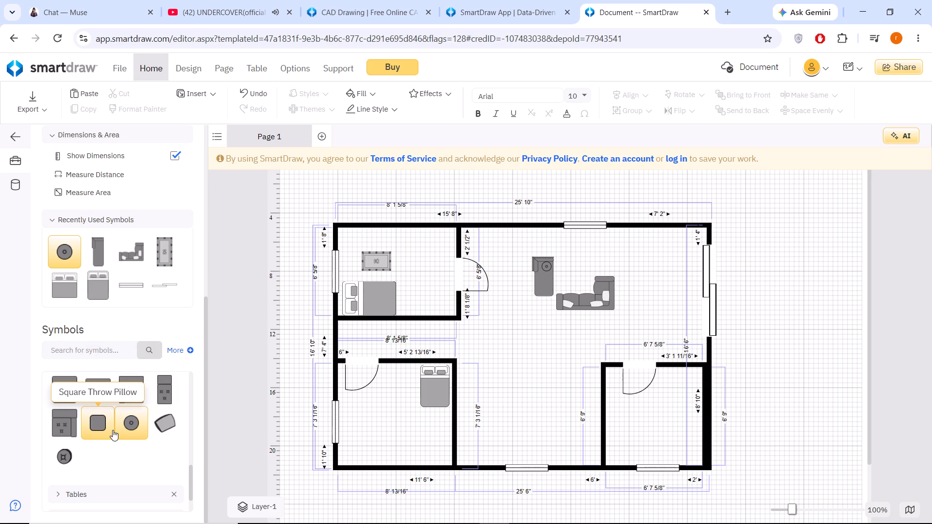
Remove the Couches & Sofas symbol library and expand the Tables library.
{"action": "scroll", "coordinate": [119, 417], "scroll_direction": "down", "scroll_amount": 2}
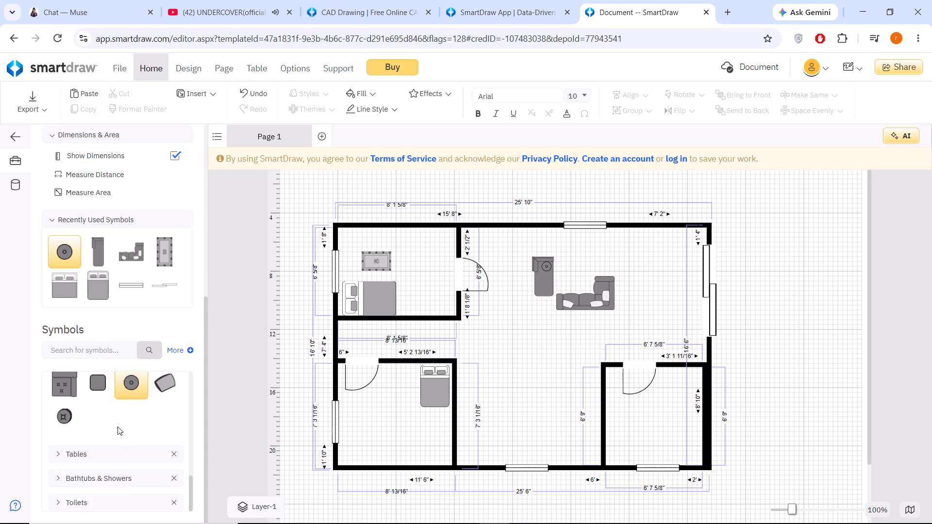
{"action": "scroll", "coordinate": [117, 426], "scroll_direction": "up", "scroll_amount": 1}
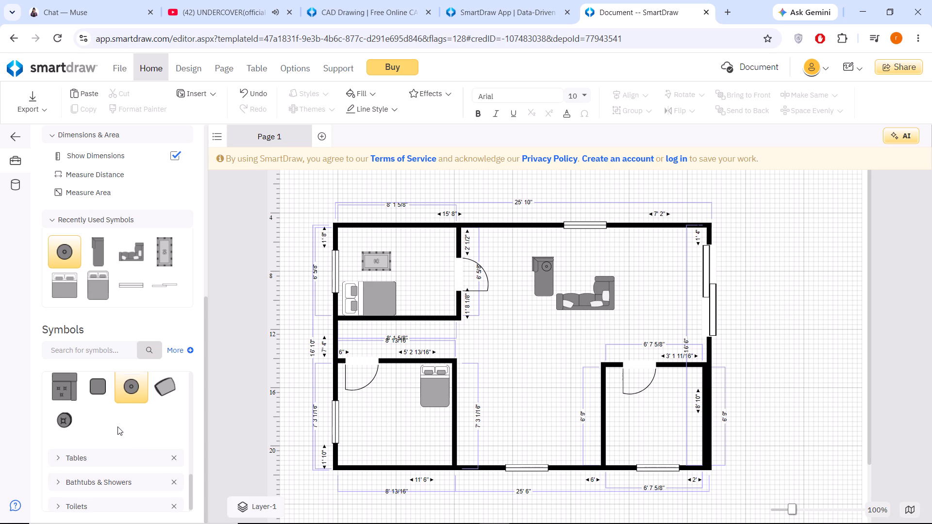
{"action": "scroll", "coordinate": [117, 426], "scroll_direction": "up", "scroll_amount": 5}
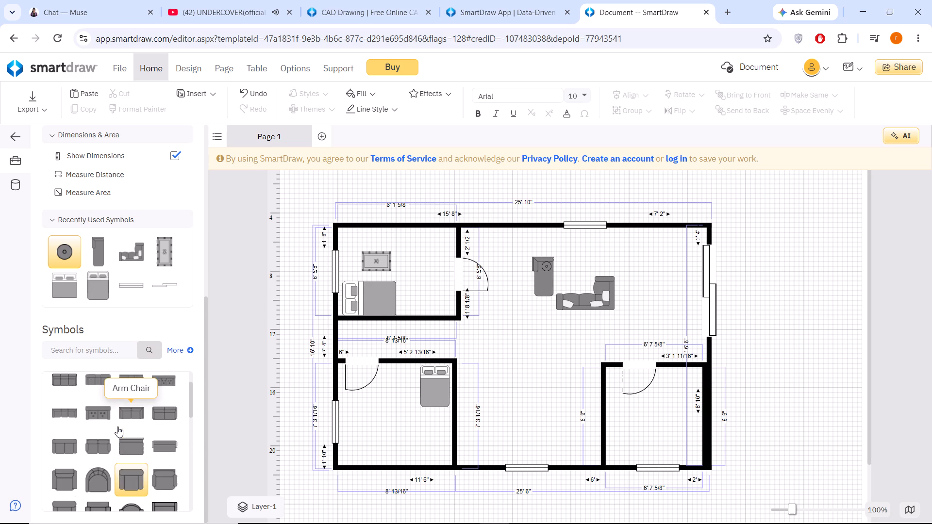
{"action": "scroll", "coordinate": [117, 426], "scroll_direction": "up", "scroll_amount": 3}
{"action": "left_click", "coordinate": [173, 387]}
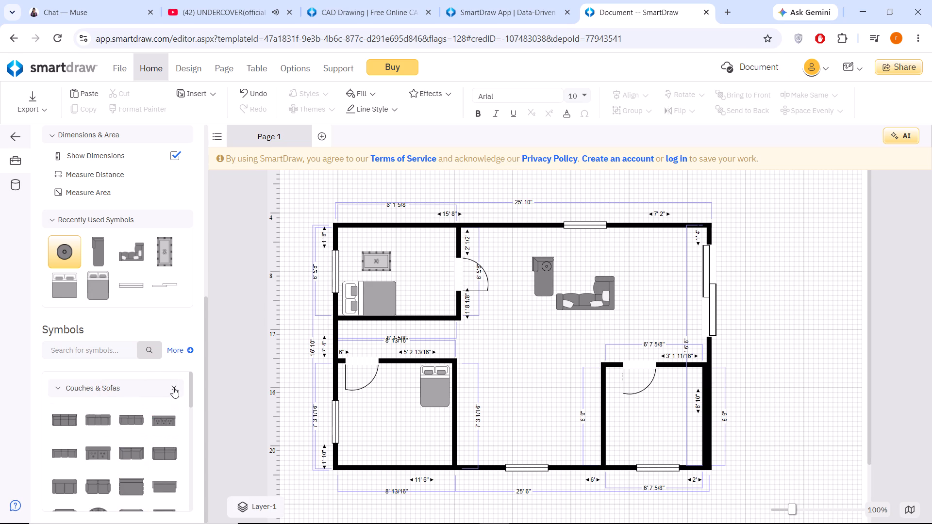
{"action": "left_click", "coordinate": [59, 387]}
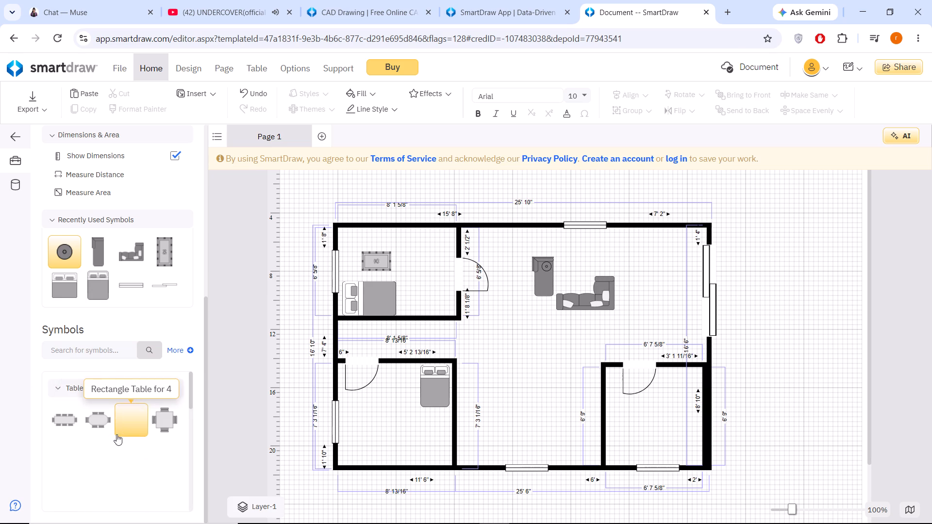
Place a Glass Oval Coffee Table between the chaise and the sectional sofa, scaled to 2' 6" wide by 1' 4 1/2" high.
{"action": "scroll", "coordinate": [134, 449], "scroll_direction": "down", "scroll_amount": 1}
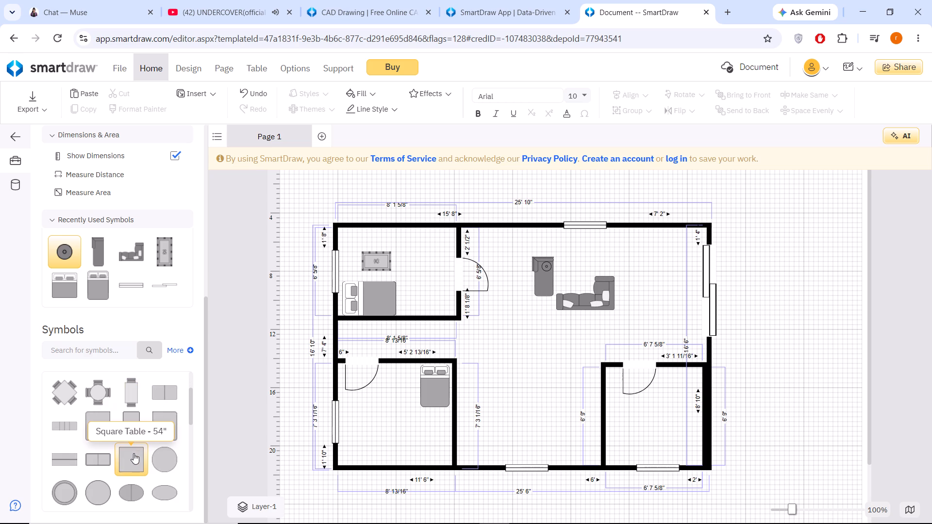
{"action": "scroll", "coordinate": [128, 460], "scroll_direction": "down", "scroll_amount": 2}
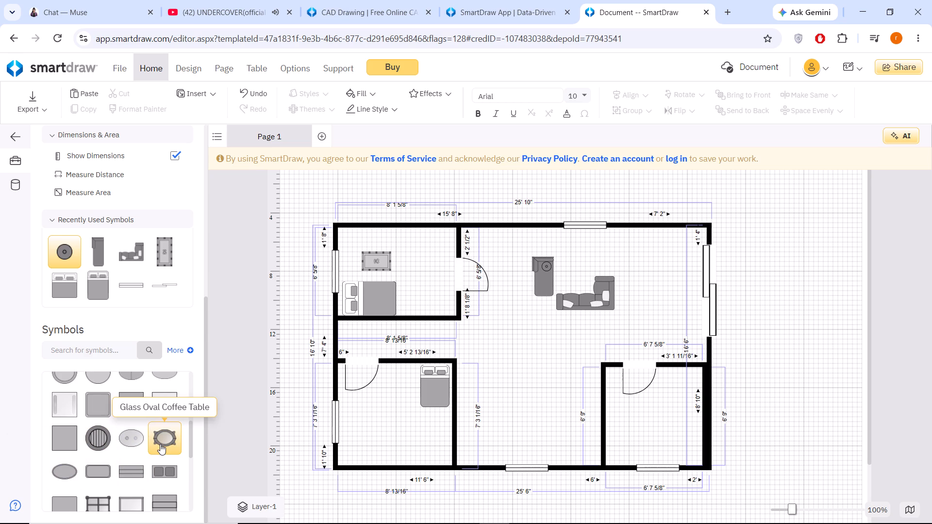
{"action": "left_click_drag", "start_coordinate": [160, 444], "coordinate": [582, 271]}
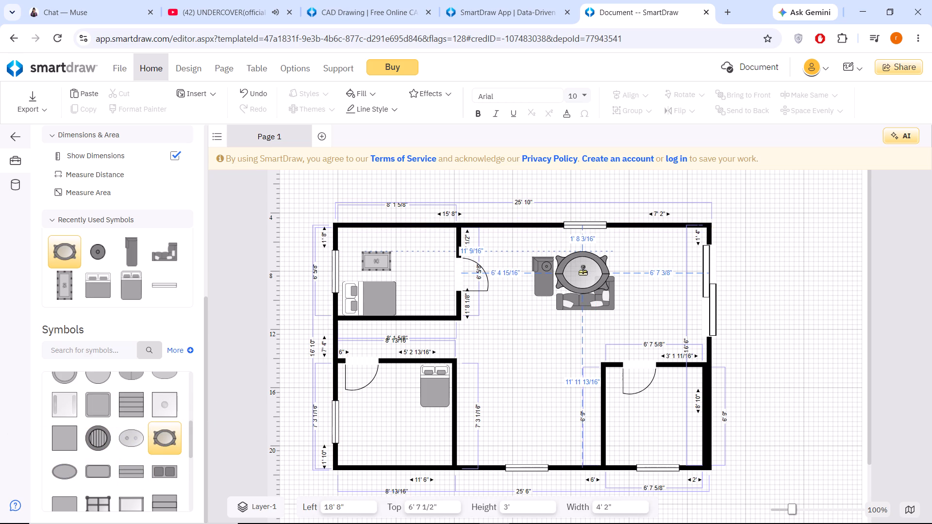
{"action": "left_click_drag", "start_coordinate": [582, 271], "coordinate": [582, 271]}
{"action": "left_click_drag", "start_coordinate": [552, 297], "coordinate": [578, 273]}
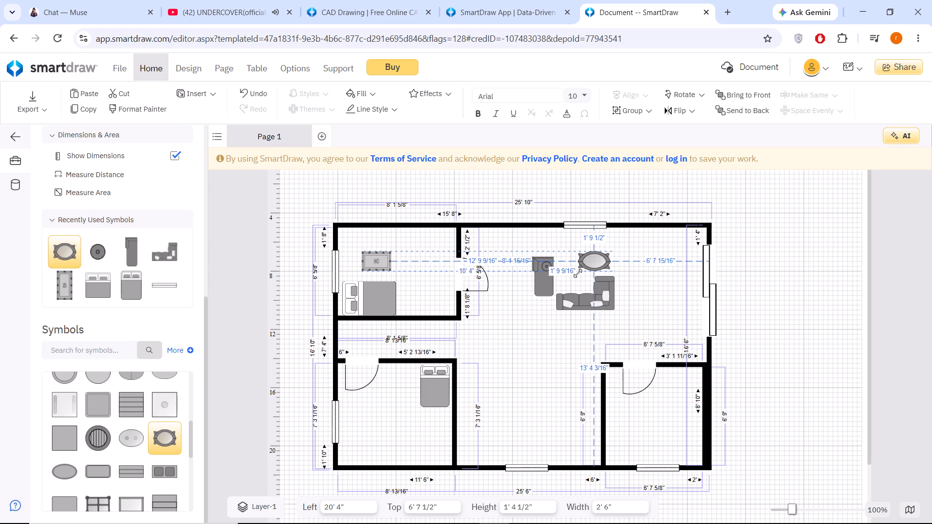
{"action": "left_click_drag", "start_coordinate": [578, 273], "coordinate": [578, 274]}
{"action": "left_click_drag", "start_coordinate": [593, 261], "coordinate": [577, 271]}
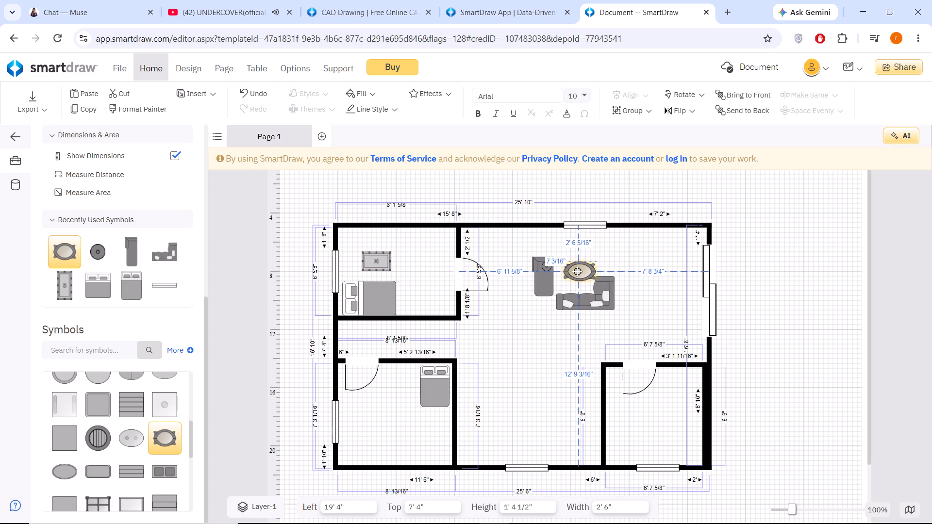
{"action": "left_click_drag", "start_coordinate": [577, 271], "coordinate": [574, 275]}
{"action": "left_click", "coordinate": [665, 285]}
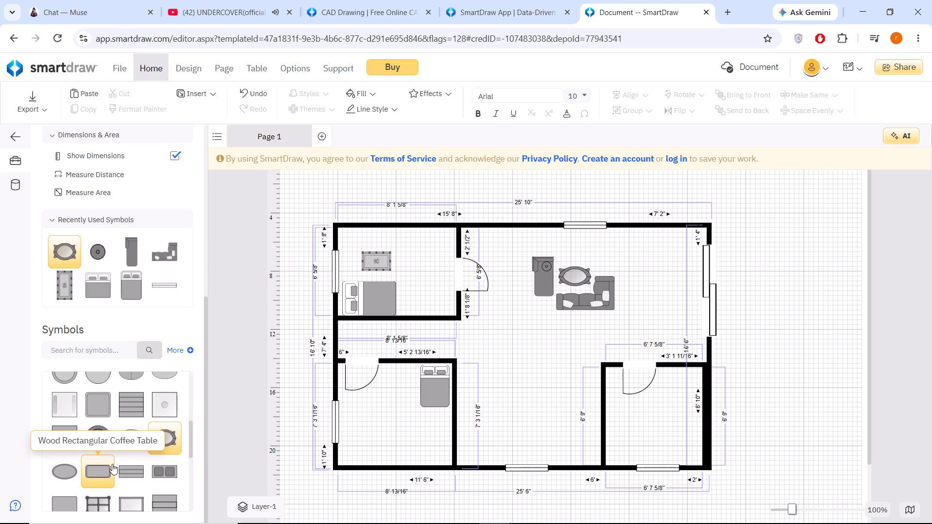
Place a Wood and Glass End Table below the bed in the lower-left room and scale it to 2' wide by 1' 8" high.
{"action": "scroll", "coordinate": [112, 464], "scroll_direction": "down", "scroll_amount": 1}
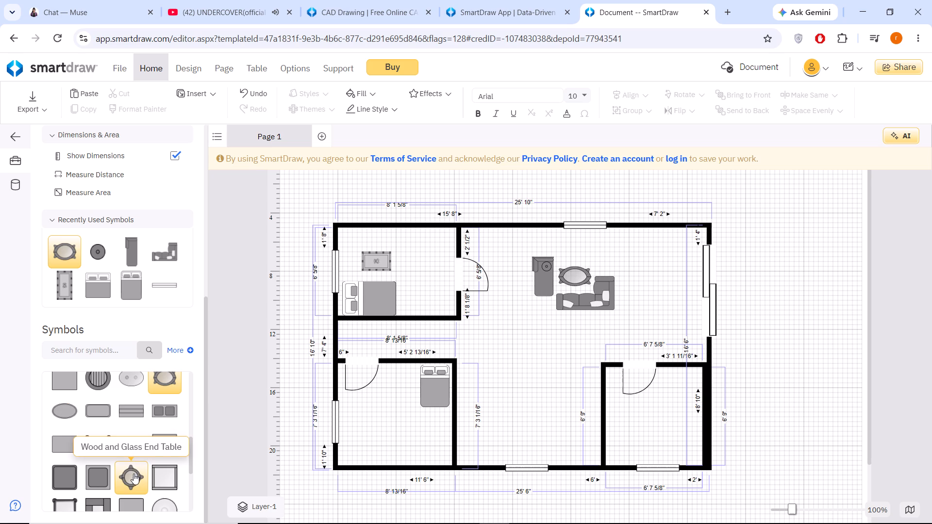
{"action": "left_click_drag", "start_coordinate": [133, 473], "coordinate": [434, 425]}
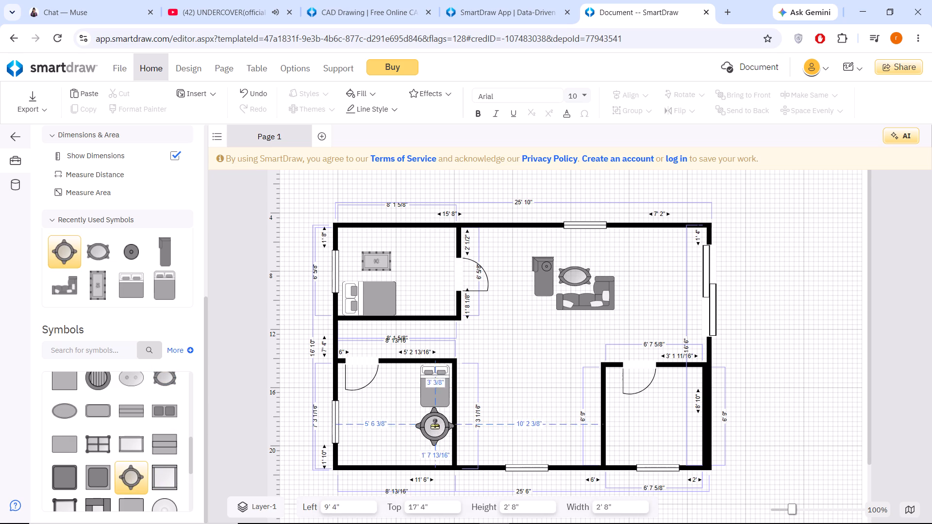
{"action": "left_click_drag", "start_coordinate": [434, 425], "coordinate": [435, 440]}
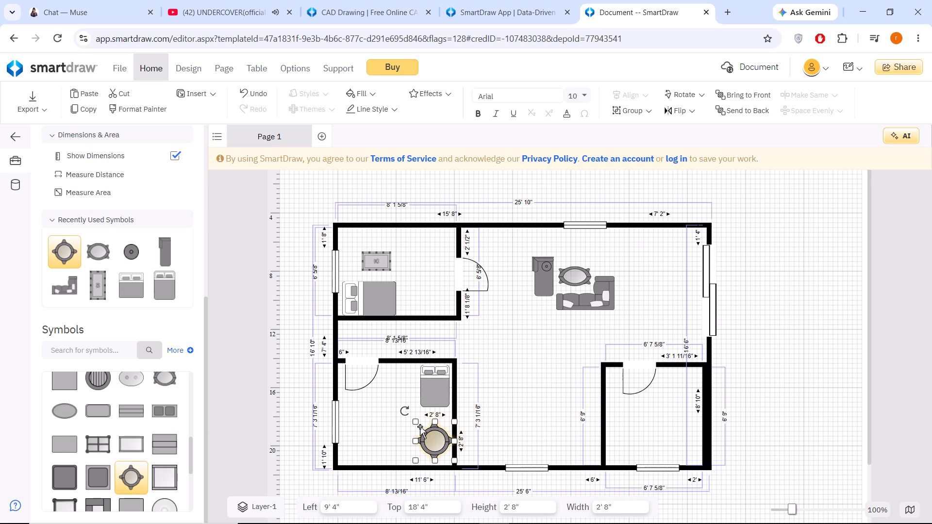
{"action": "left_click_drag", "start_coordinate": [417, 422], "coordinate": [425, 436]}
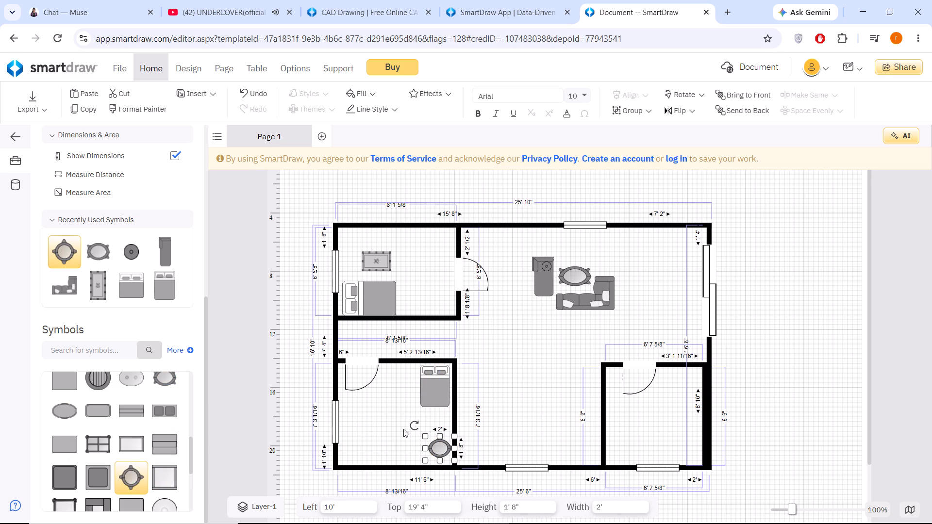
{"action": "left_click", "coordinate": [395, 428]}
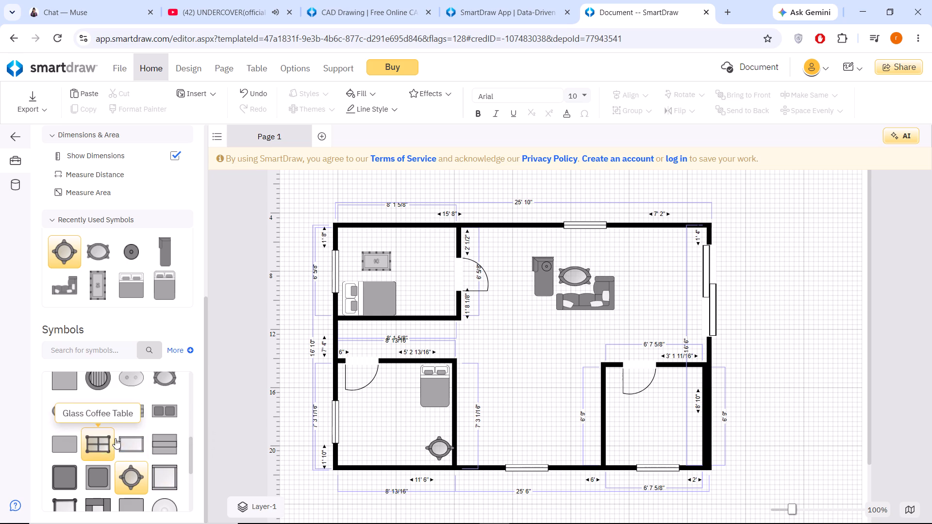
Place a Glass Coffee Table against the upper-left room's top wall near the right corner, scaled to 2' 8" wide by 1' 4 1/2" high.
{"action": "left_click_drag", "start_coordinate": [102, 438], "coordinate": [429, 287]}
{"action": "left_click_drag", "start_coordinate": [404, 309], "coordinate": [420, 291]}
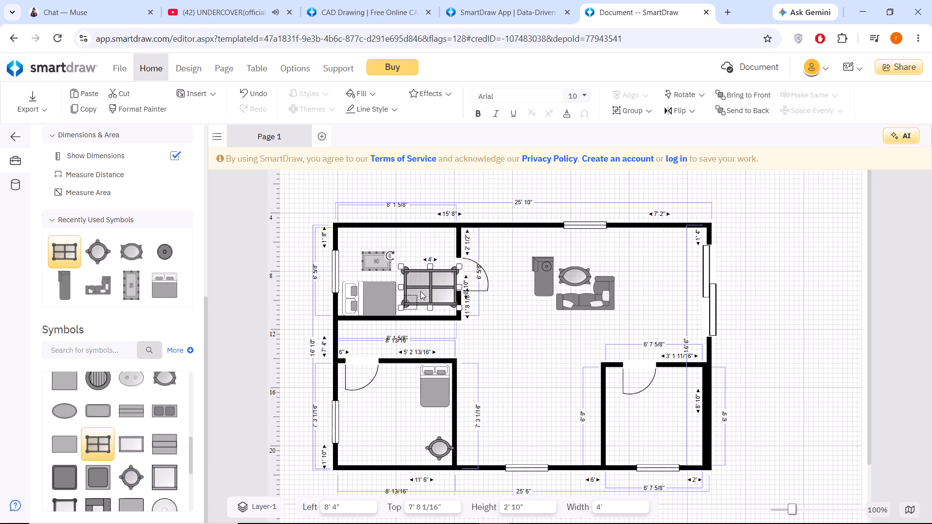
{"action": "left_click_drag", "start_coordinate": [420, 291], "coordinate": [421, 291]}
{"action": "left_click", "coordinate": [415, 293]}
{"action": "left_click_drag", "start_coordinate": [401, 307], "coordinate": [421, 295]}
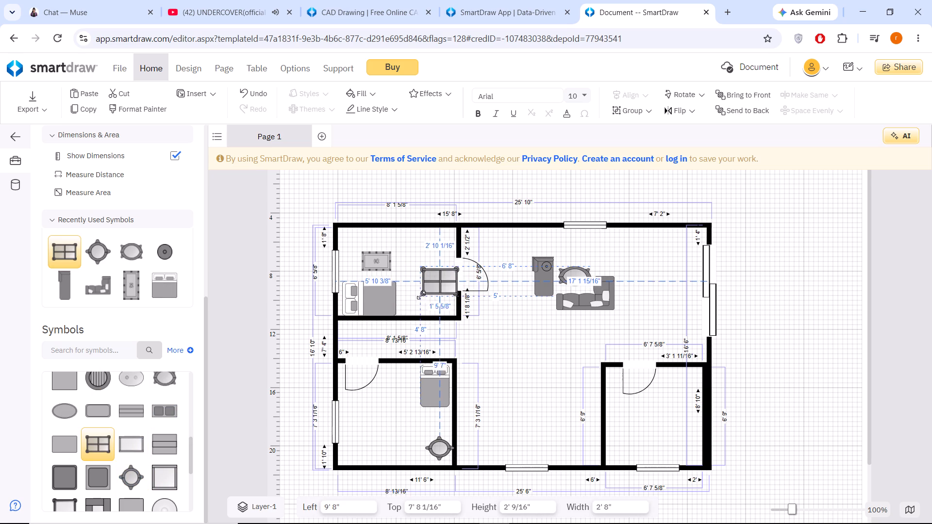
{"action": "left_click_drag", "start_coordinate": [421, 295], "coordinate": [421, 289]}
{"action": "left_click_drag", "start_coordinate": [440, 278], "coordinate": [437, 244]}
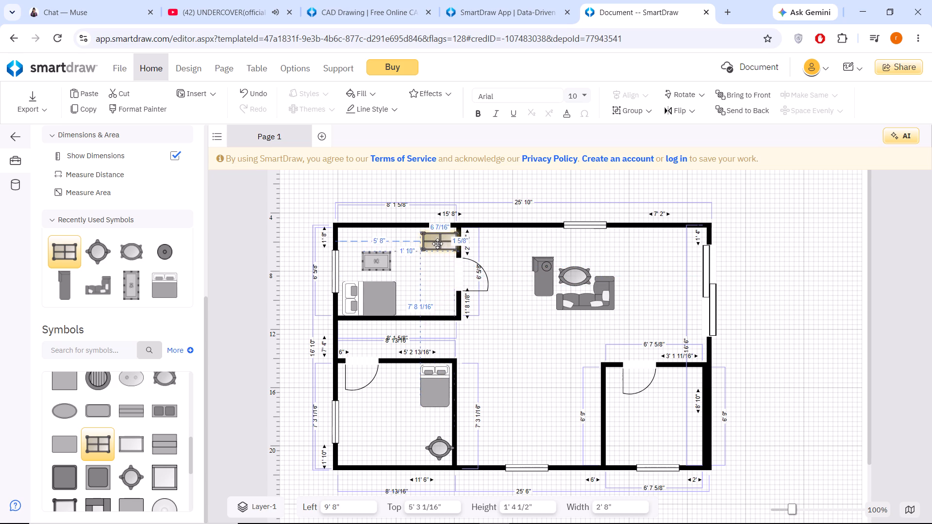
{"action": "left_click_drag", "start_coordinate": [437, 244], "coordinate": [432, 240]}
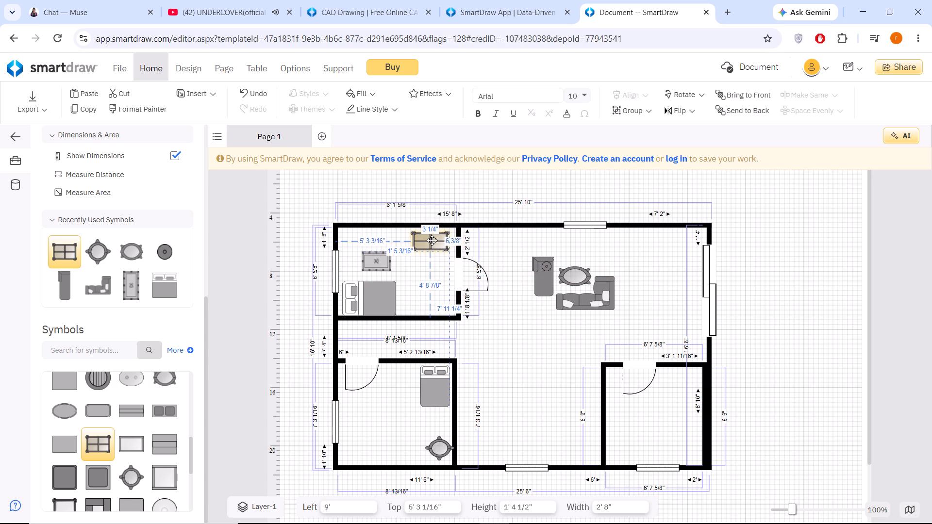
{"action": "left_click_drag", "start_coordinate": [432, 240], "coordinate": [431, 239]}
{"action": "left_click", "coordinate": [516, 346]}
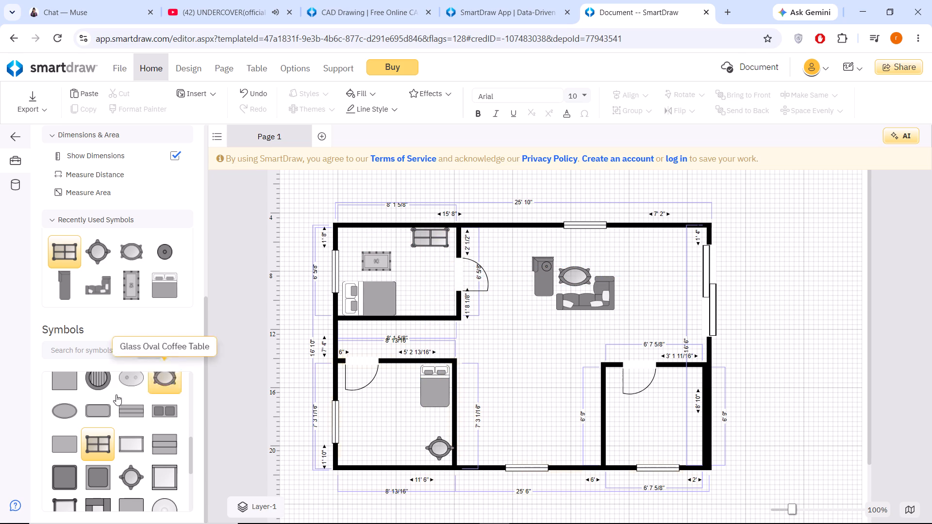
Place a square table with four chairs in the main room's lower area, between the two lower rooms, scaled to 3' by 3'.
{"action": "scroll", "coordinate": [89, 424], "scroll_direction": "up", "scroll_amount": 1}
{"action": "scroll", "coordinate": [133, 432], "scroll_direction": "up", "scroll_amount": 3}
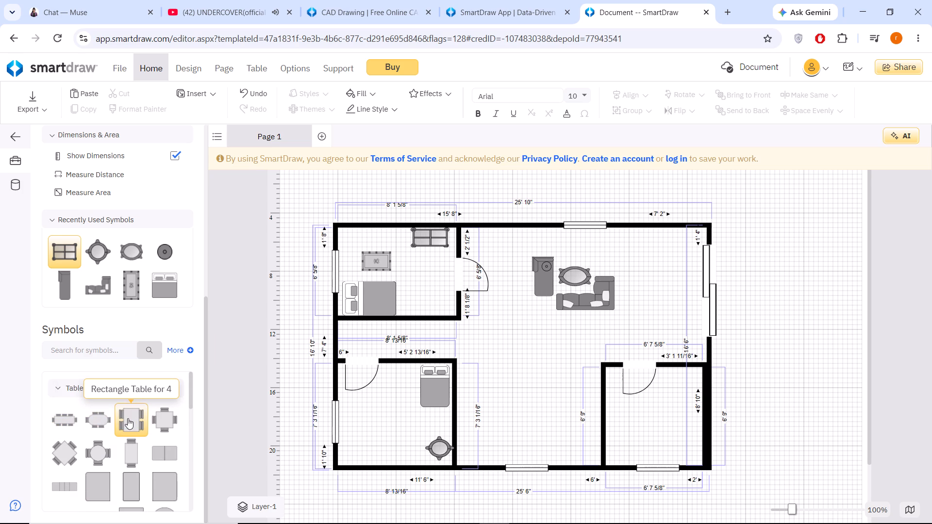
{"action": "left_click_drag", "start_coordinate": [153, 419], "coordinate": [530, 394]}
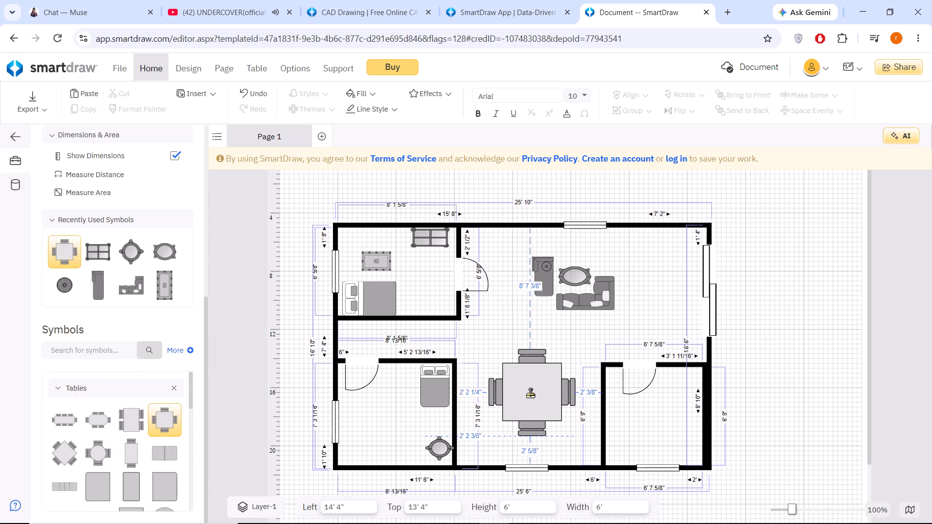
{"action": "left_click_drag", "start_coordinate": [530, 394], "coordinate": [527, 397]}
{"action": "left_click_drag", "start_coordinate": [485, 440], "coordinate": [518, 411]}
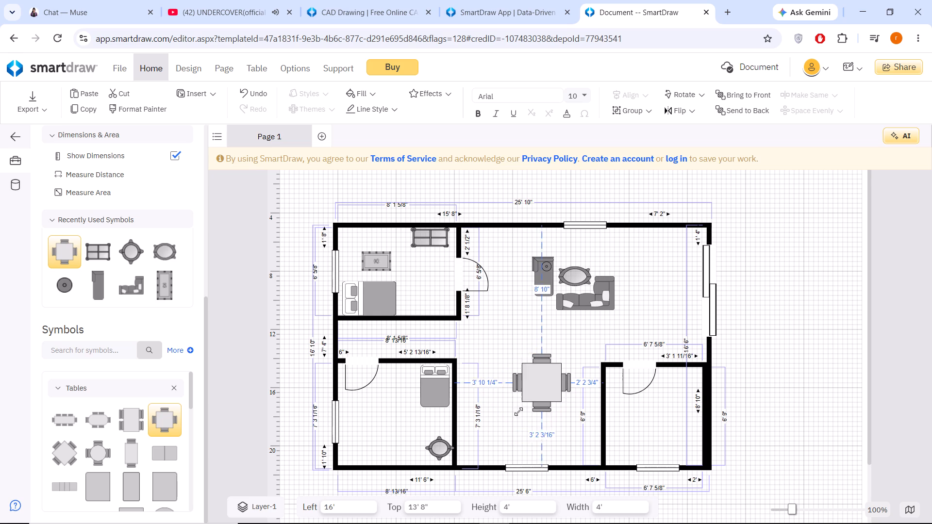
{"action": "left_click_drag", "start_coordinate": [518, 411], "coordinate": [525, 389]}
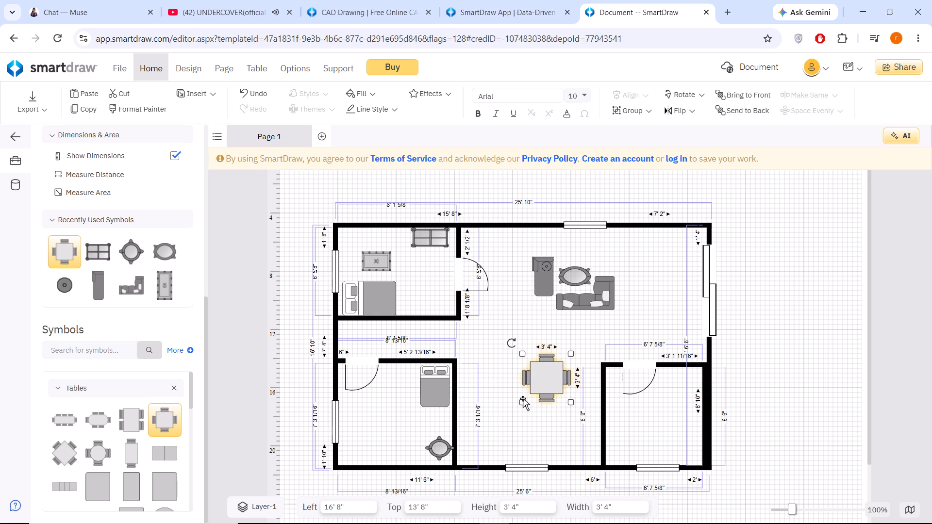
{"action": "left_click", "coordinate": [522, 404]}
{"action": "left_click_drag", "start_coordinate": [548, 377], "coordinate": [531, 393]}
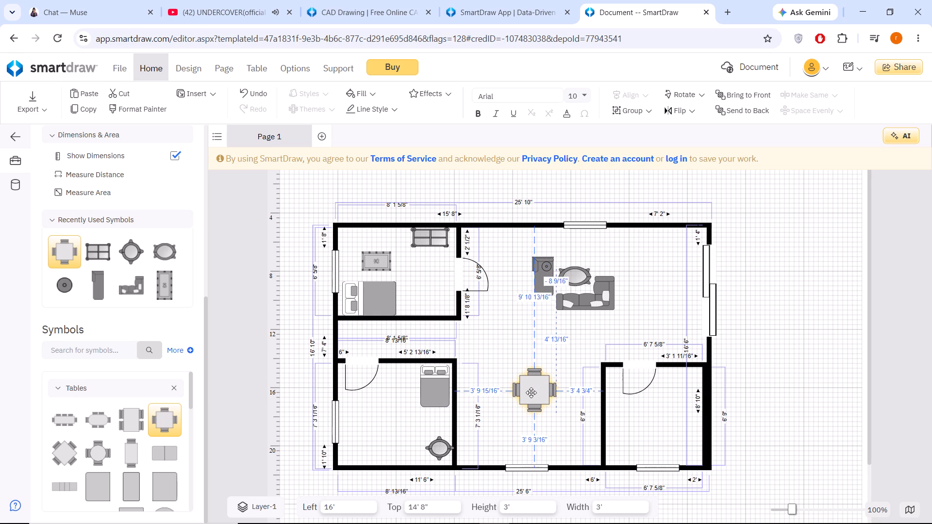
{"action": "left_click_drag", "start_coordinate": [531, 393], "coordinate": [528, 394]}
{"action": "left_click", "coordinate": [791, 319]}
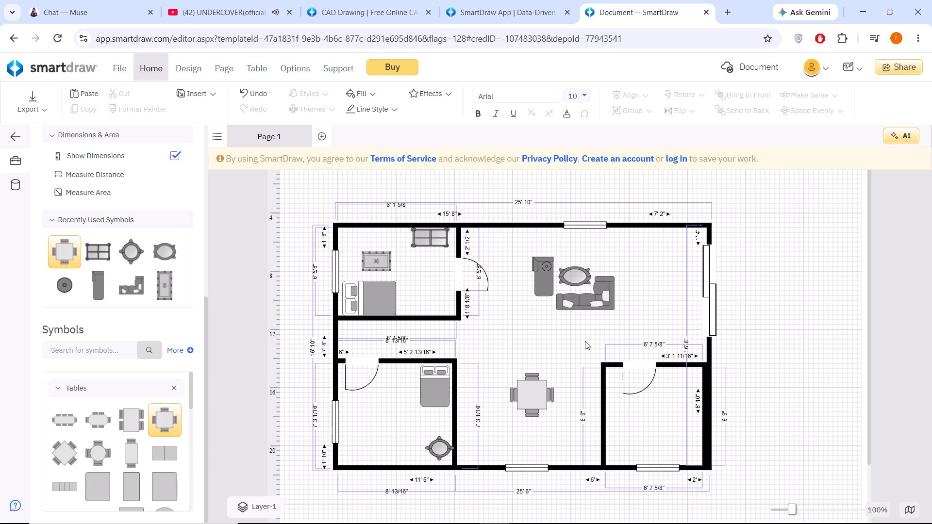
Place a Buffet/Hutch upright along the lower-left room's left wall near the bottom corner, scaled to 3' by 1' 9/16".
{"action": "scroll", "coordinate": [118, 430], "scroll_direction": "down", "scroll_amount": 5}
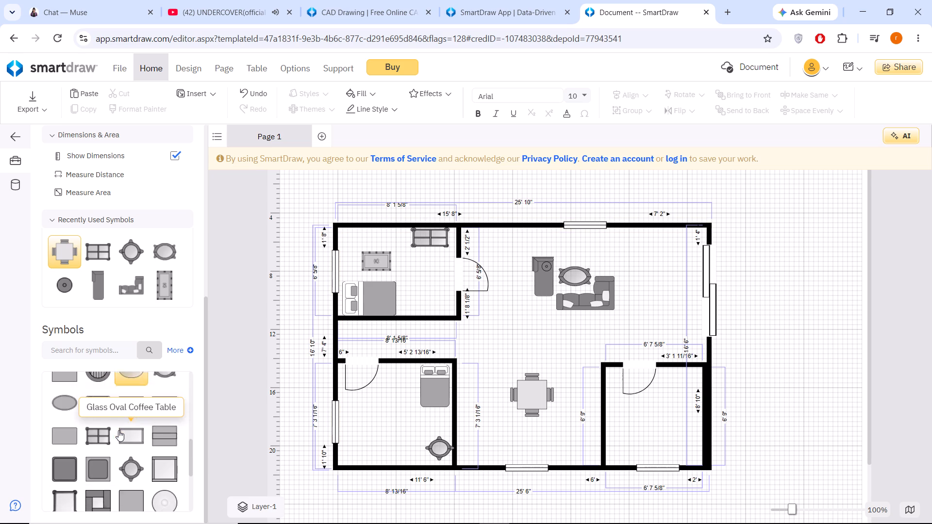
{"action": "scroll", "coordinate": [118, 430], "scroll_direction": "down", "scroll_amount": 1}
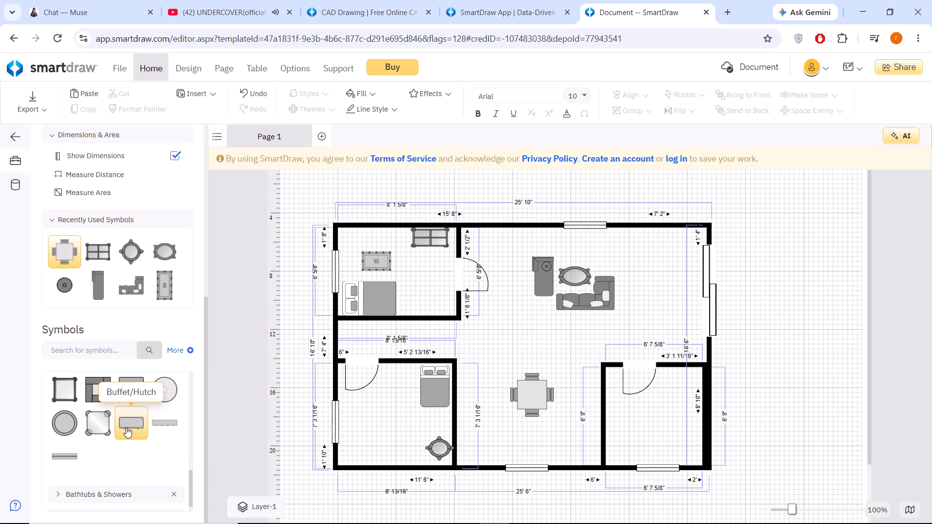
{"action": "left_click_drag", "start_coordinate": [128, 427], "coordinate": [379, 419]}
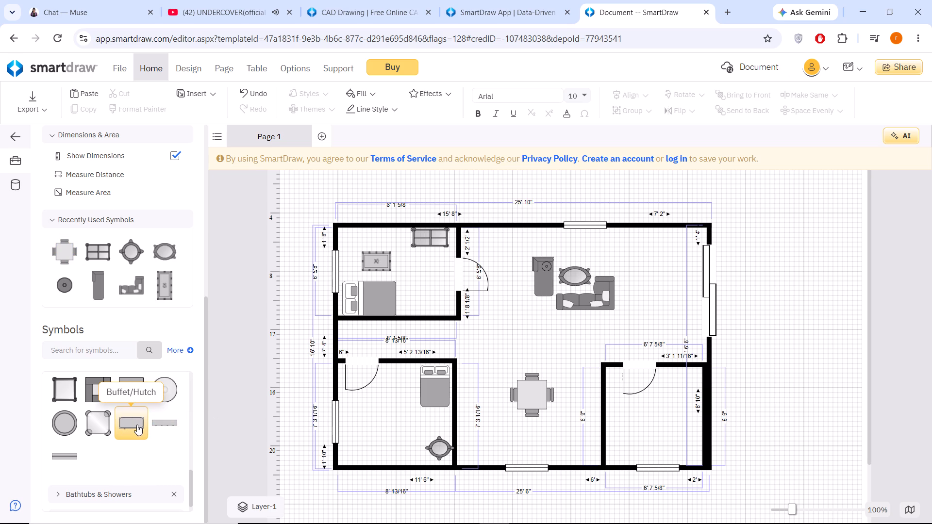
{"action": "left_click_drag", "start_coordinate": [137, 425], "coordinate": [371, 432]}
{"action": "left_click_drag", "start_coordinate": [333, 407], "coordinate": [332, 434]}
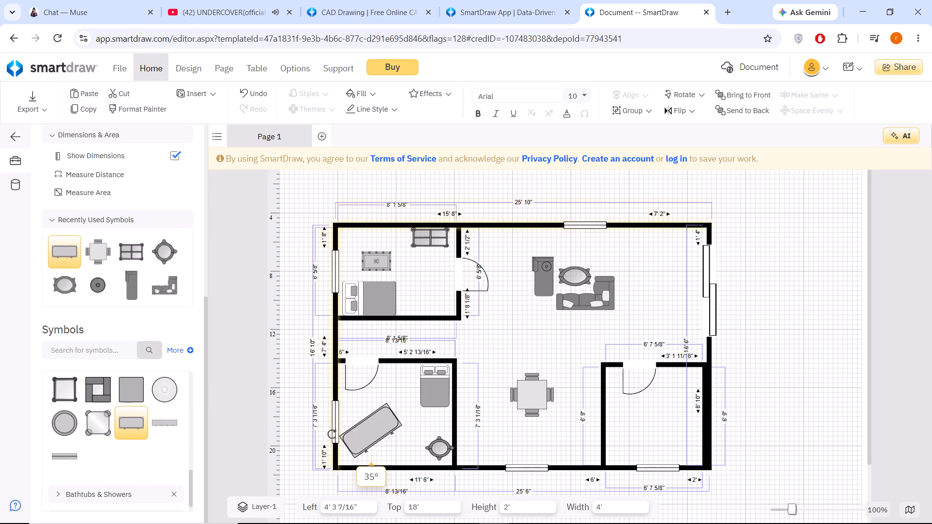
{"action": "left_click_drag", "start_coordinate": [332, 434], "coordinate": [344, 473]}
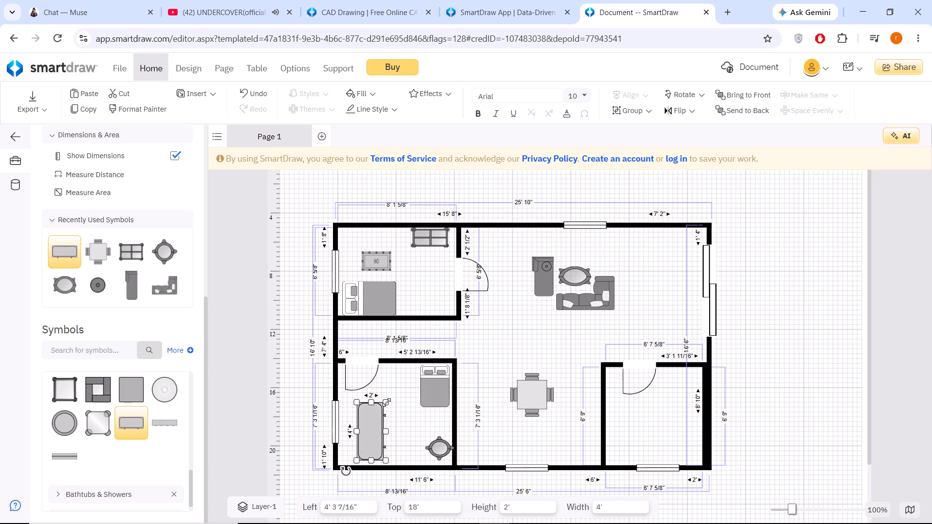
{"action": "left_click_drag", "start_coordinate": [386, 402], "coordinate": [371, 419]}
{"action": "left_click_drag", "start_coordinate": [367, 438], "coordinate": [350, 443]}
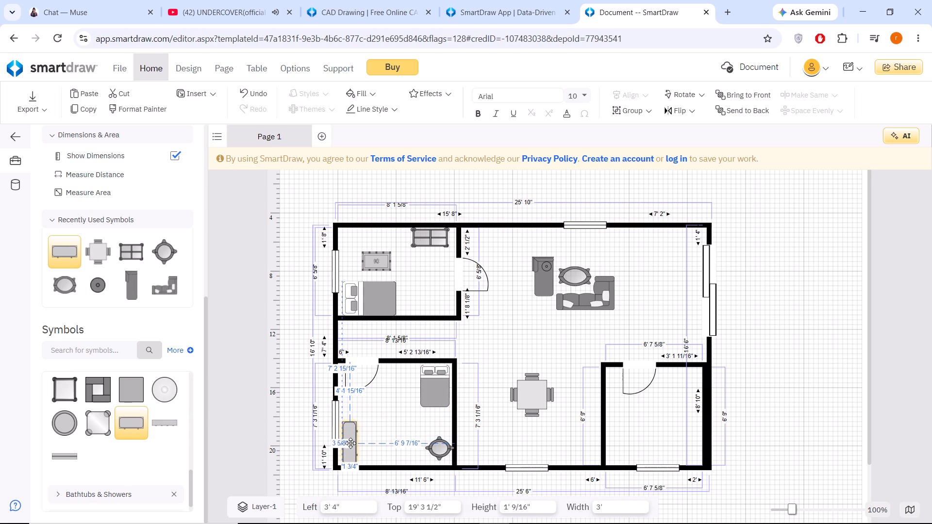
{"action": "left_click_drag", "start_coordinate": [350, 443], "coordinate": [350, 441]}
{"action": "left_click", "coordinate": [388, 434]}
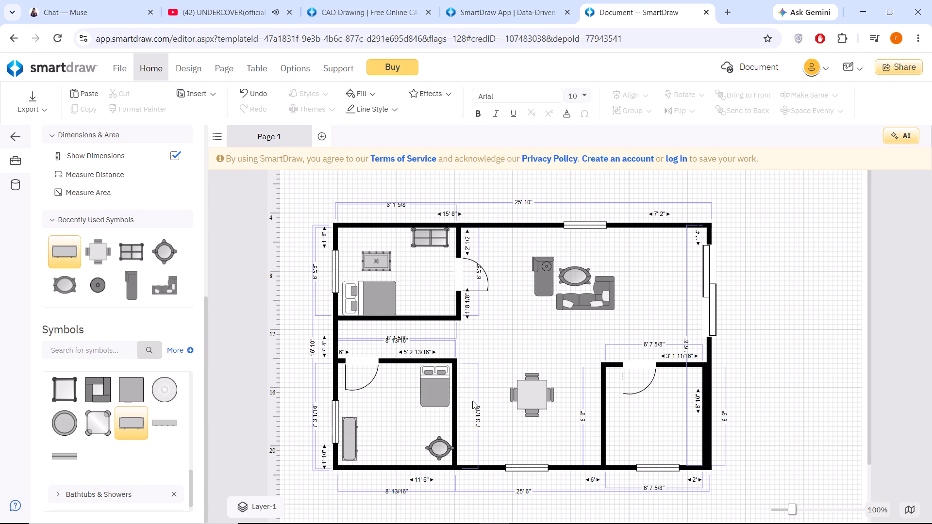
Remove the Tables symbol library and expand the Bathtubs & Showers library.
{"action": "scroll", "coordinate": [134, 417], "scroll_direction": "down", "scroll_amount": 1}
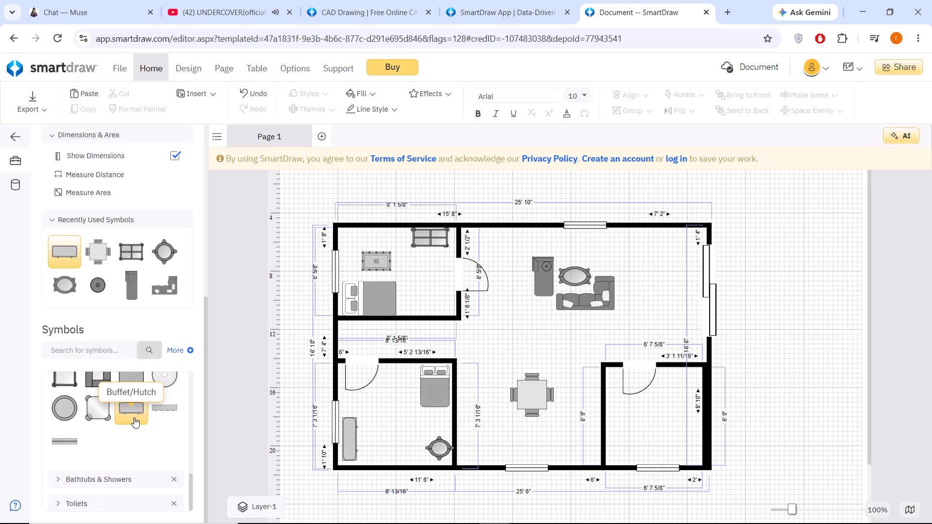
{"action": "scroll", "coordinate": [134, 417], "scroll_direction": "down", "scroll_amount": 1}
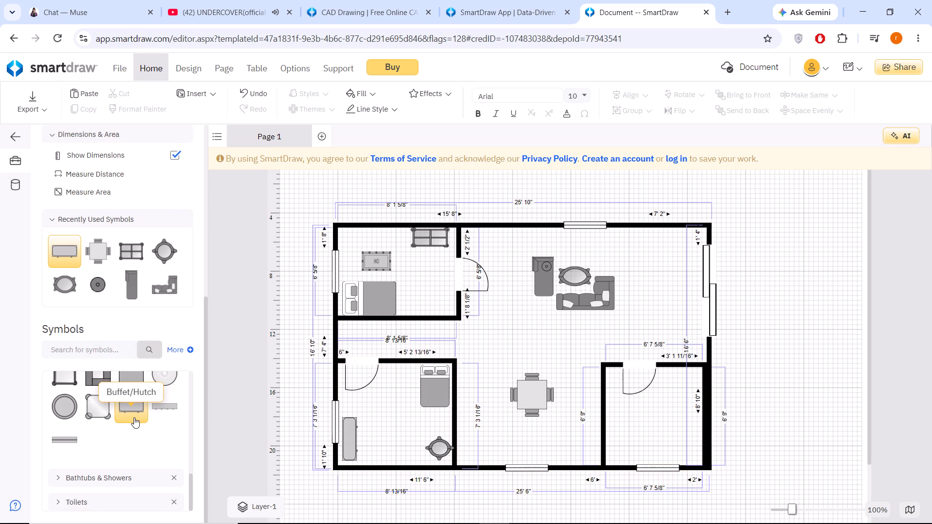
{"action": "scroll", "coordinate": [148, 426], "scroll_direction": "up", "scroll_amount": 1}
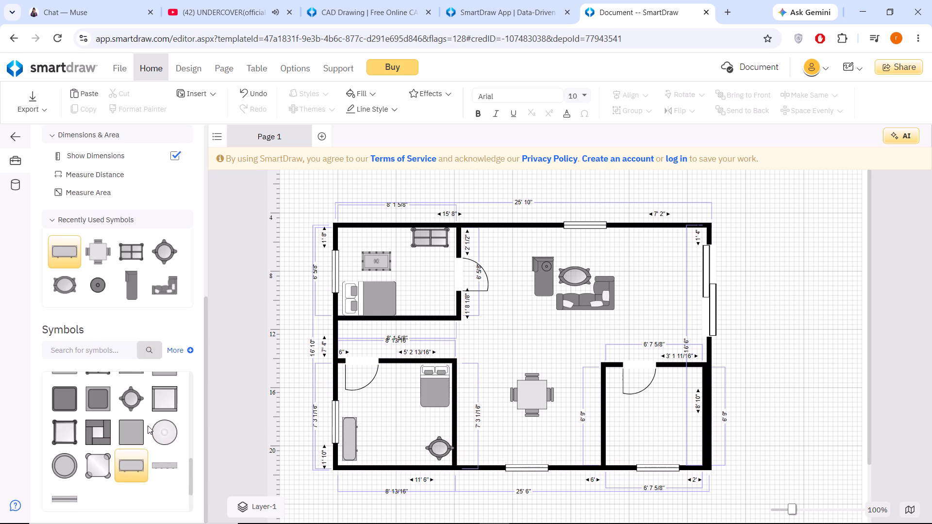
{"action": "scroll", "coordinate": [148, 426], "scroll_direction": "up", "scroll_amount": 7}
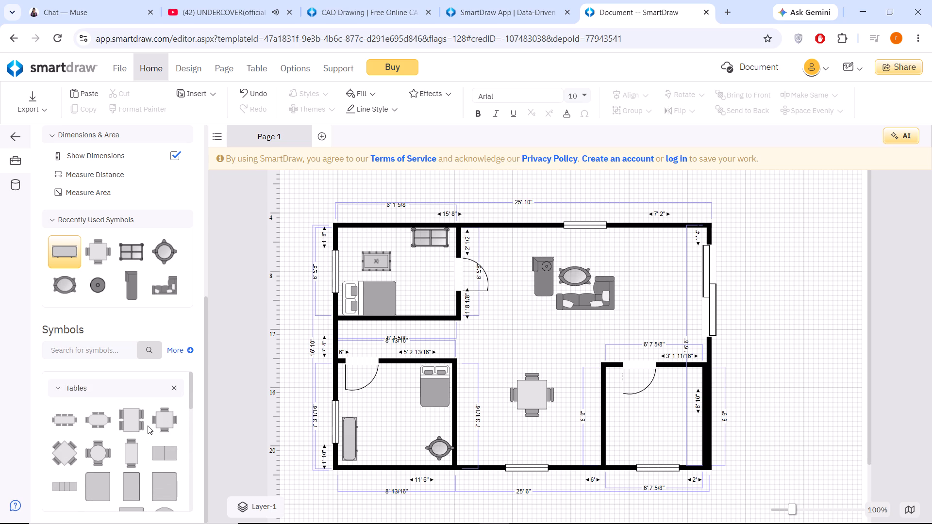
{"action": "left_click", "coordinate": [174, 390]}
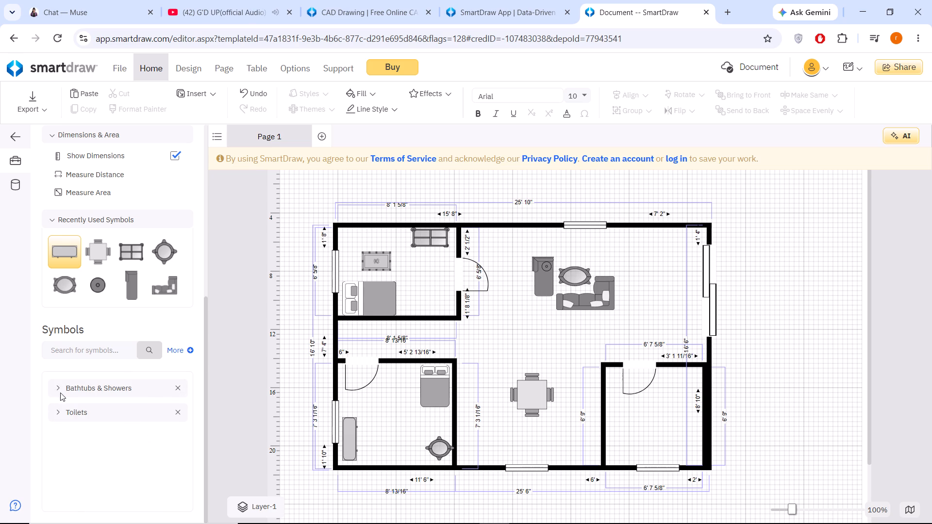
{"action": "left_click", "coordinate": [63, 390]}
{"action": "left_click", "coordinate": [57, 388]}
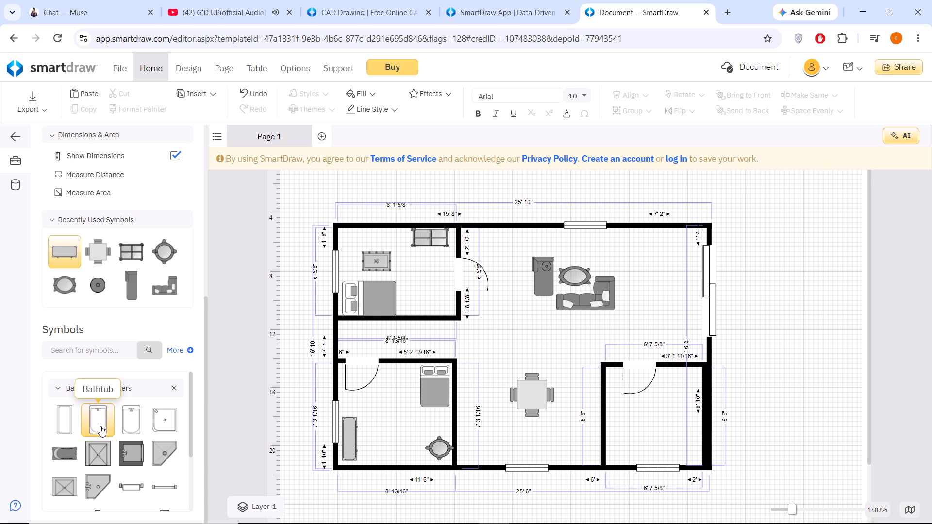
Place a Square Tub in the lower-right room's bottom-left corner, rotated 180° and scaled down to slightly under 3' square.
{"action": "scroll", "coordinate": [98, 432], "scroll_direction": "down", "scroll_amount": 1}
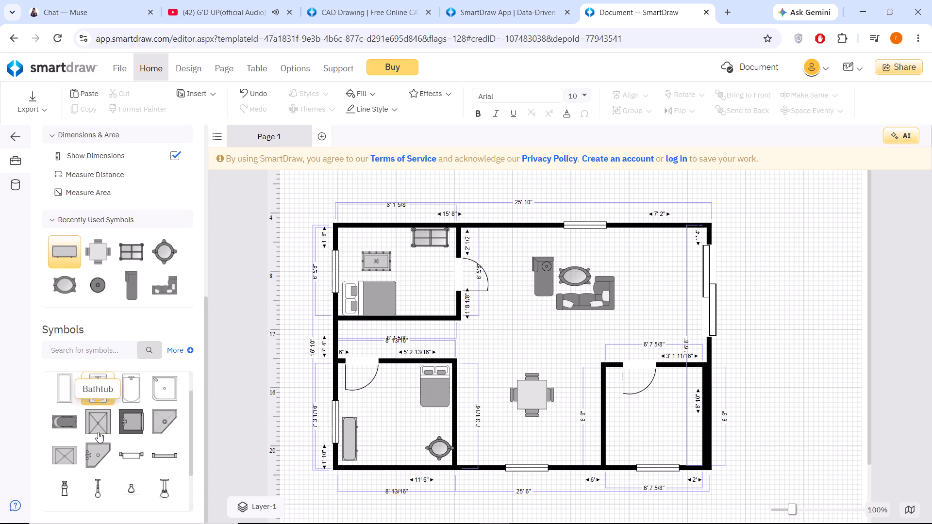
{"action": "scroll", "coordinate": [98, 432], "scroll_direction": "down", "scroll_amount": 1}
{"action": "scroll", "coordinate": [98, 432], "scroll_direction": "up", "scroll_amount": 2}
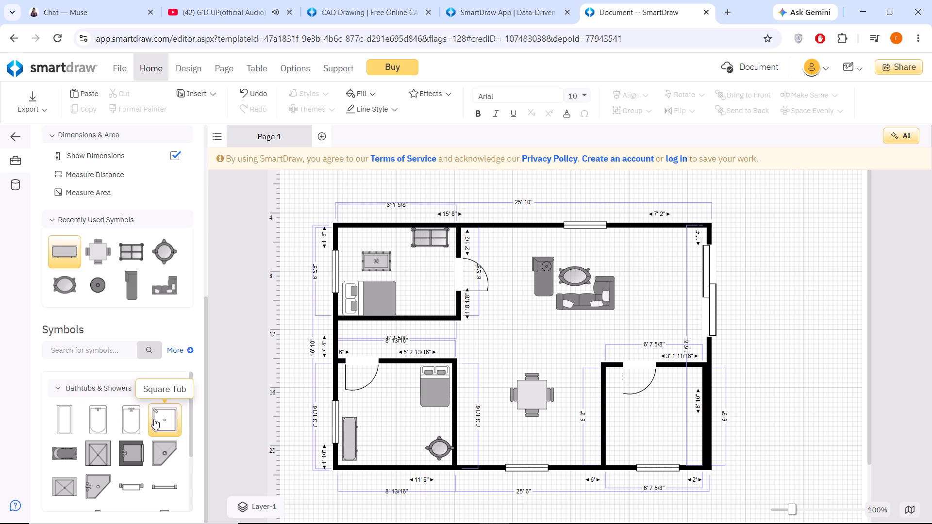
{"action": "left_click_drag", "start_coordinate": [154, 419], "coordinate": [645, 430]}
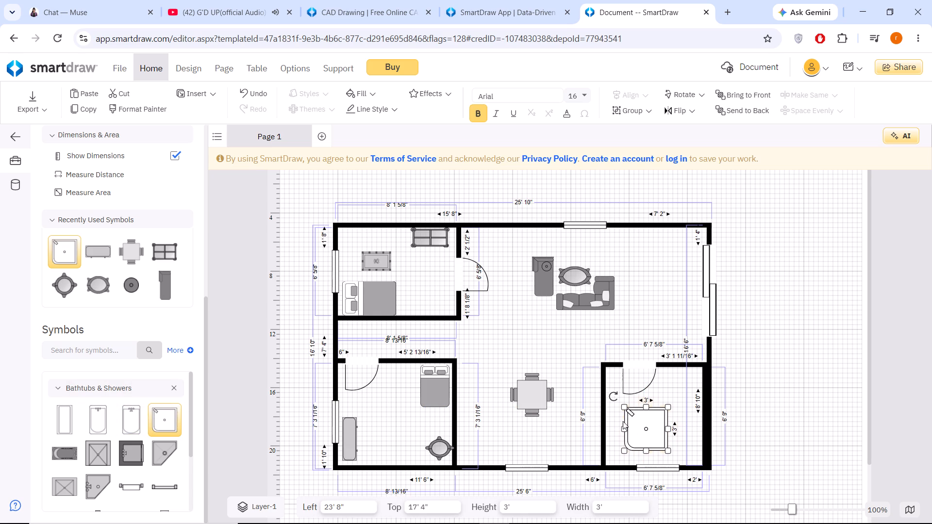
{"action": "left_click_drag", "start_coordinate": [638, 434], "coordinate": [622, 445]}
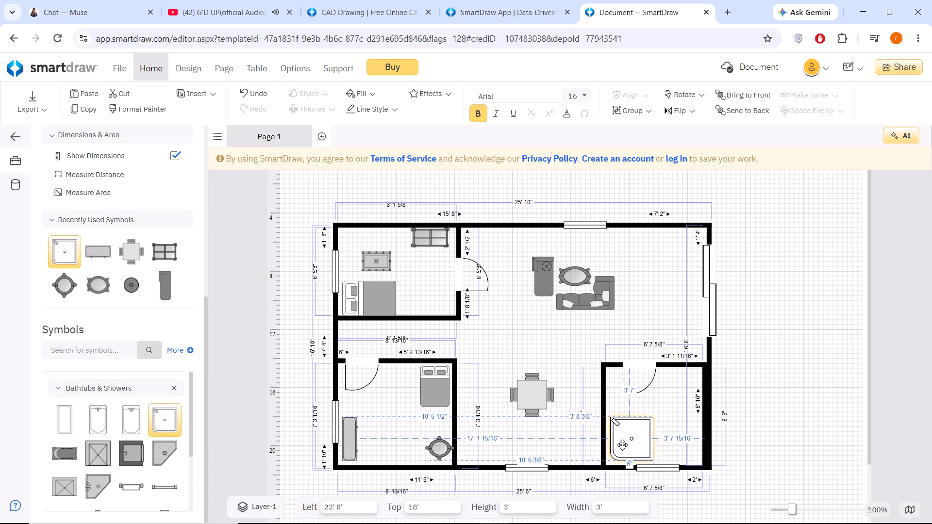
{"action": "left_click_drag", "start_coordinate": [622, 445], "coordinate": [620, 449]}
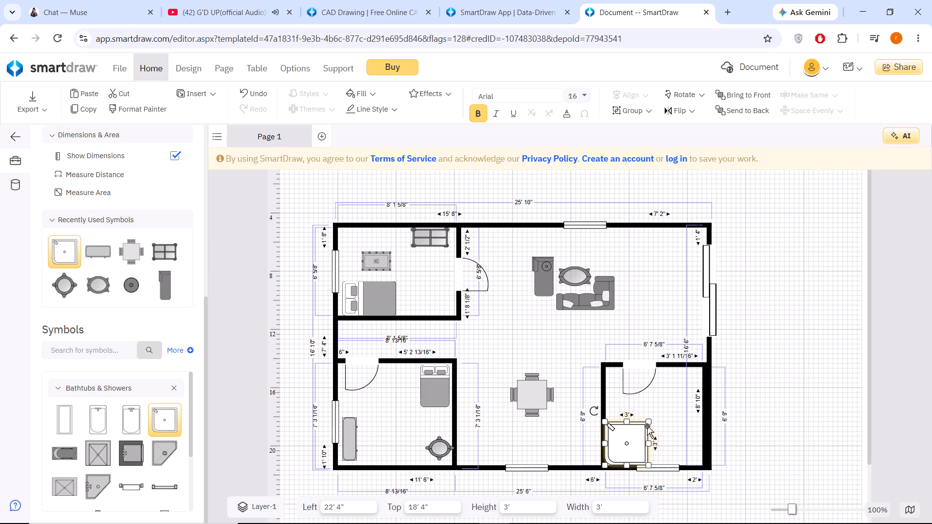
{"action": "left_click_drag", "start_coordinate": [595, 408], "coordinate": [626, 465]}
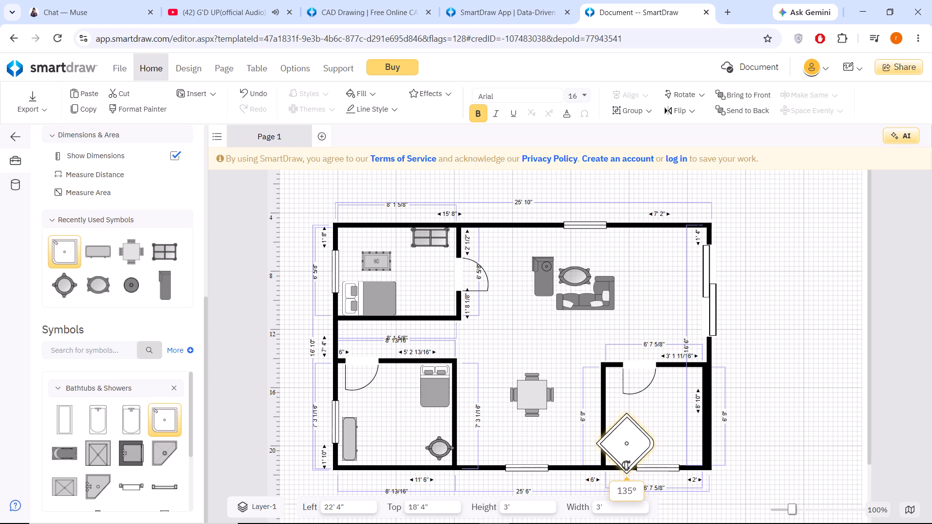
{"action": "left_click_drag", "start_coordinate": [626, 465], "coordinate": [632, 453]}
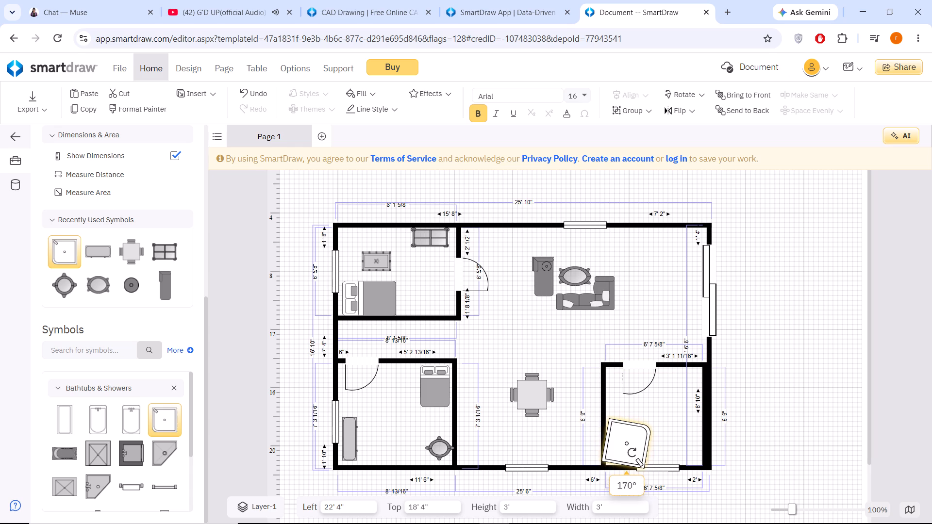
{"action": "left_click_drag", "start_coordinate": [632, 453], "coordinate": [632, 448]}
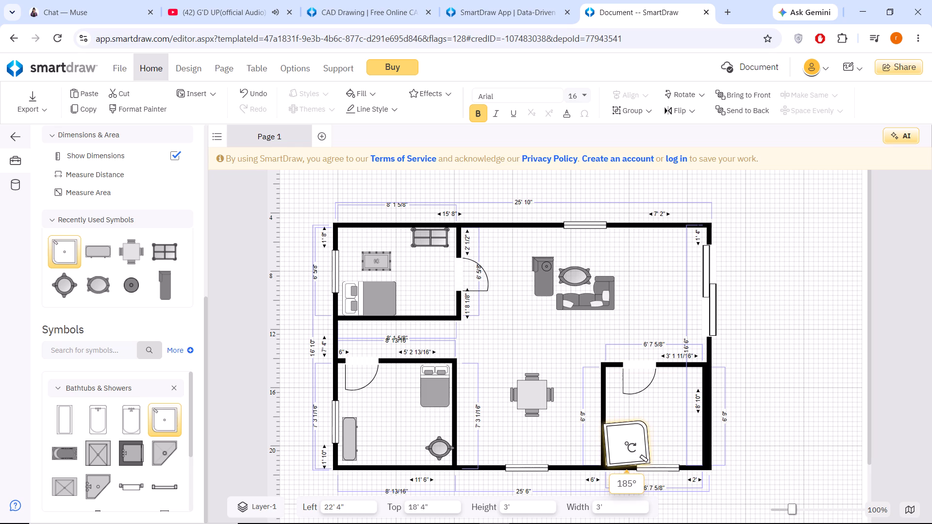
{"action": "left_click_drag", "start_coordinate": [632, 448], "coordinate": [632, 449]}
{"action": "left_click_drag", "start_coordinate": [647, 421], "coordinate": [644, 424]}
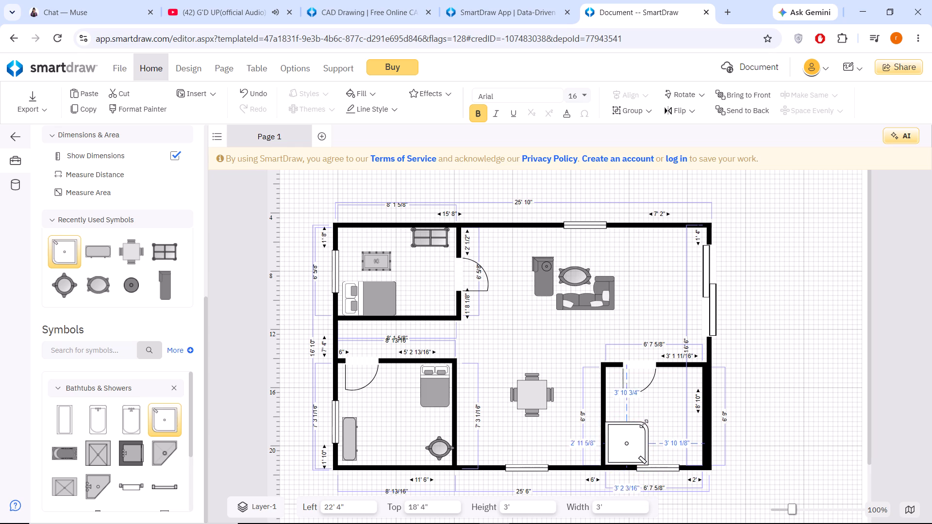
{"action": "left_click_drag", "start_coordinate": [644, 424], "coordinate": [641, 428]}
{"action": "left_click", "coordinate": [778, 393]}
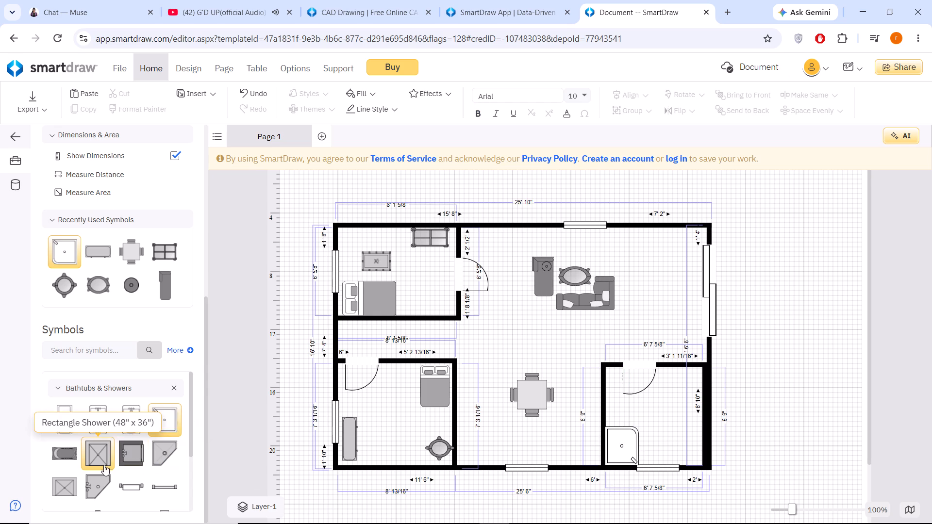
Place a Shower Head - 3 against the lower-right room's right wall, turned horizontally and level with the square tub.
{"action": "scroll", "coordinate": [100, 466], "scroll_direction": "down", "scroll_amount": 2}
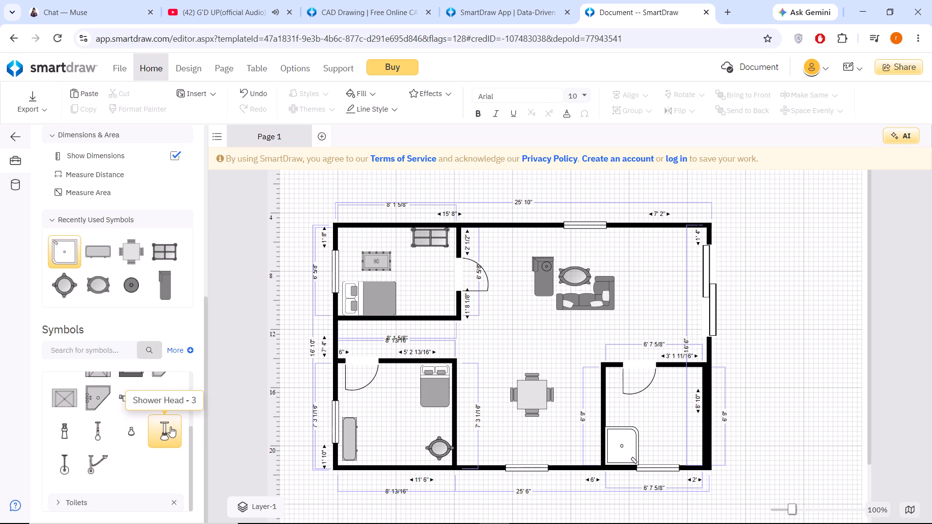
{"action": "left_click_drag", "start_coordinate": [170, 426], "coordinate": [700, 434]}
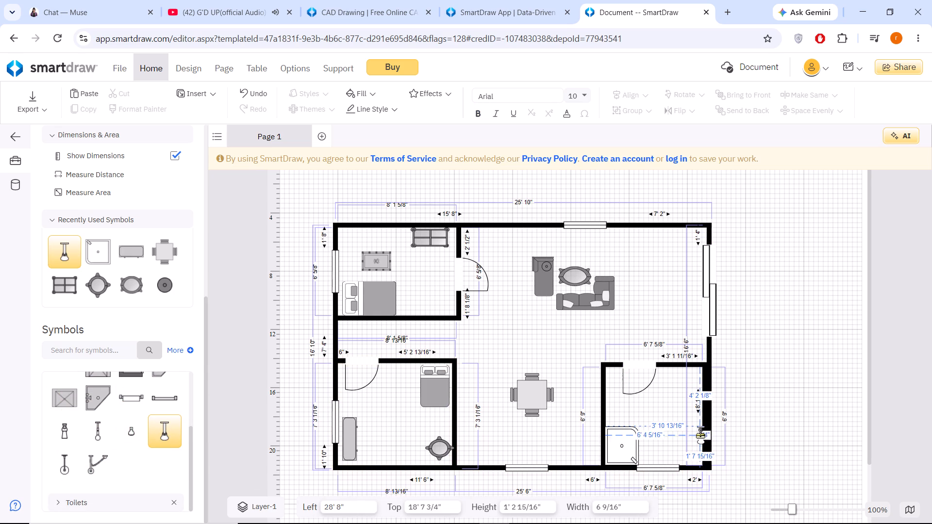
{"action": "left_click_drag", "start_coordinate": [700, 434], "coordinate": [701, 437]}
{"action": "left_click_drag", "start_coordinate": [689, 415], "coordinate": [705, 407]}
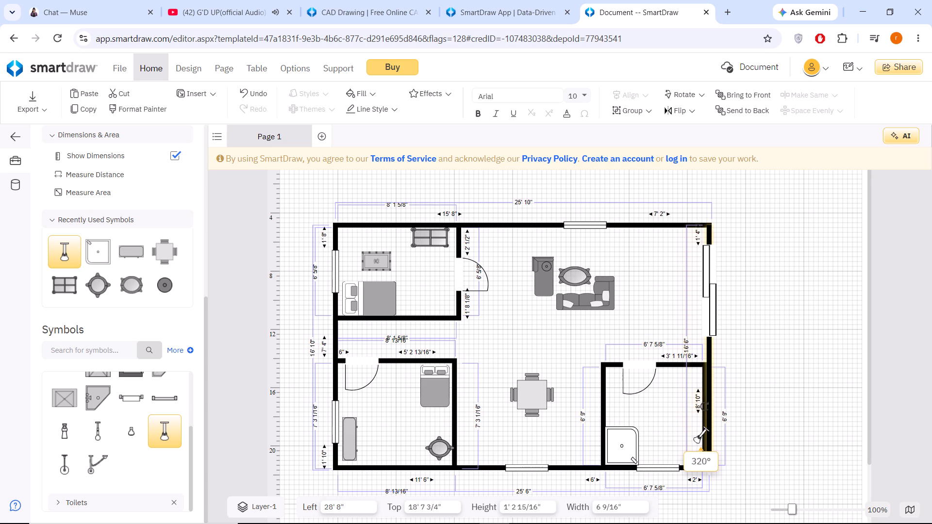
{"action": "left_click_drag", "start_coordinate": [705, 407], "coordinate": [720, 423]}
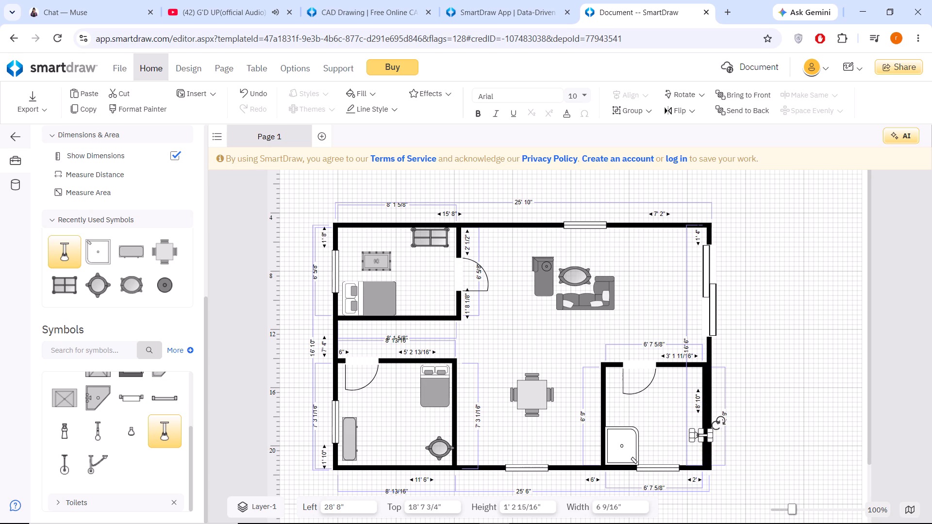
{"action": "left_click_drag", "start_coordinate": [704, 436], "coordinate": [697, 435]}
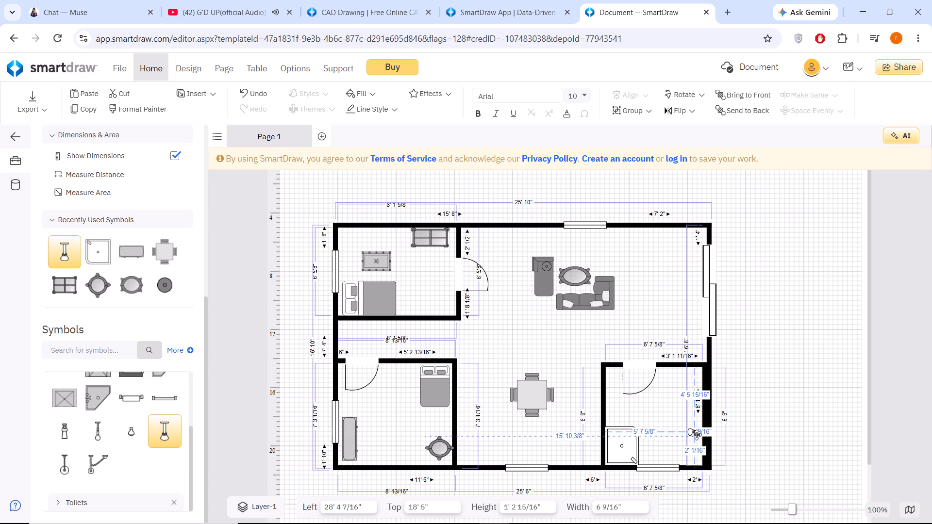
{"action": "left_click_drag", "start_coordinate": [697, 435], "coordinate": [697, 439]}
{"action": "left_click", "coordinate": [771, 421]}
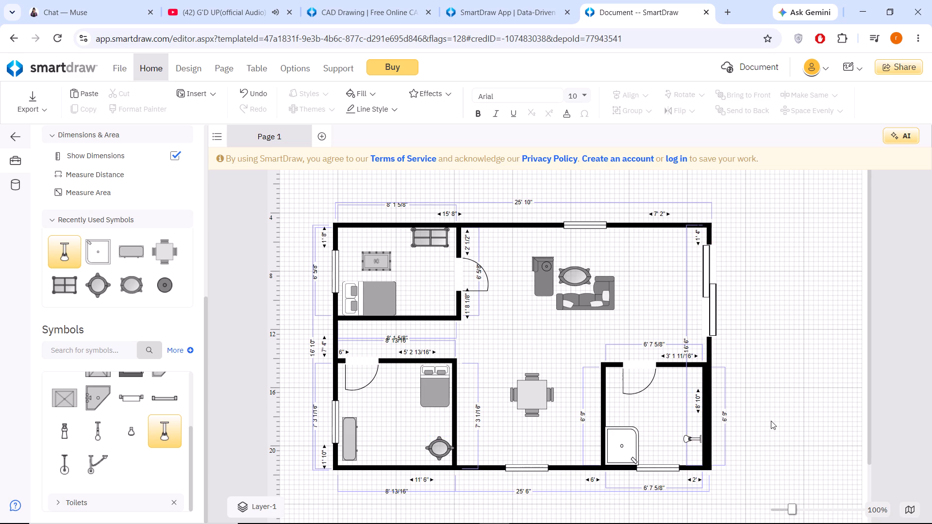
Place a Square Shower with Fixtures & Door in the lower-right room's upper-right corner, rotated 180° and scaled down to 2' high.
{"action": "scroll", "coordinate": [141, 453], "scroll_direction": "down", "scroll_amount": 1}
{"action": "scroll", "coordinate": [141, 454], "scroll_direction": "up", "scroll_amount": 1}
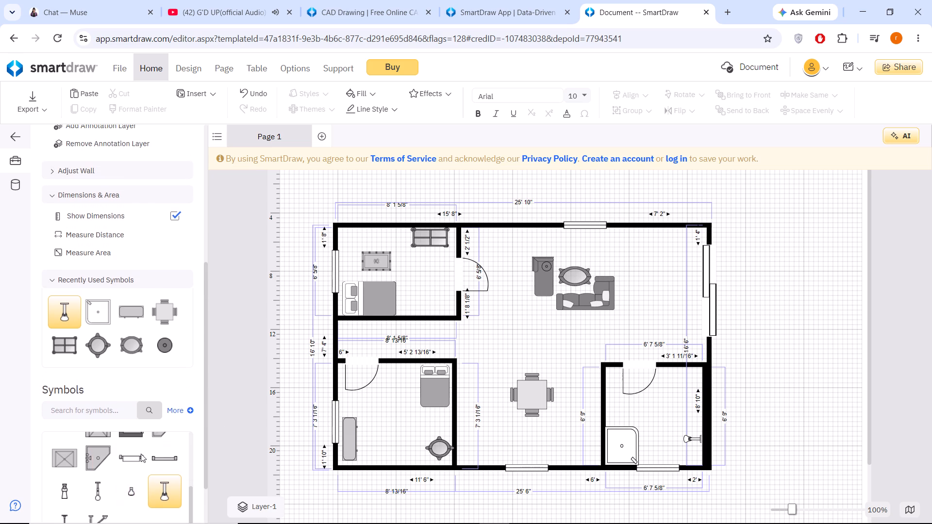
{"action": "scroll", "coordinate": [141, 454], "scroll_direction": "up", "scroll_amount": 3}
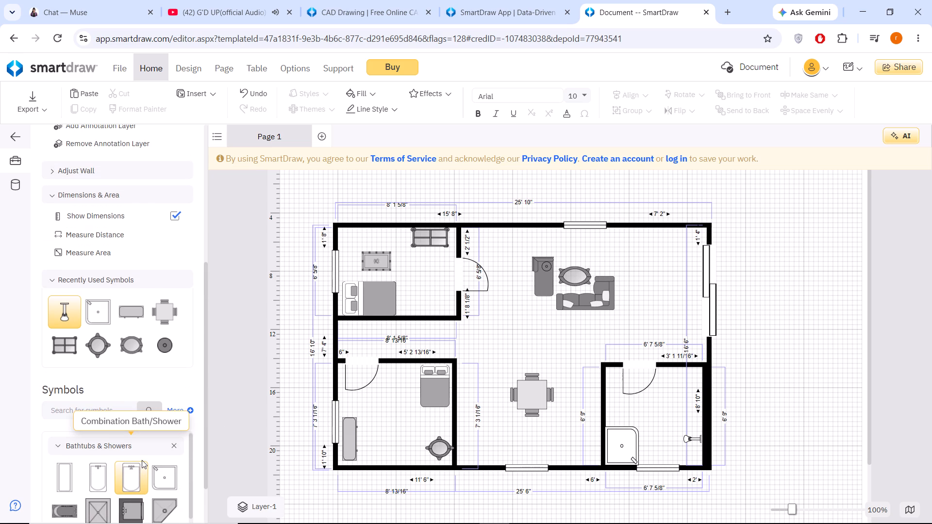
{"action": "scroll", "coordinate": [142, 460], "scroll_direction": "down", "scroll_amount": 2}
{"action": "scroll", "coordinate": [122, 472], "scroll_direction": "up", "scroll_amount": 1}
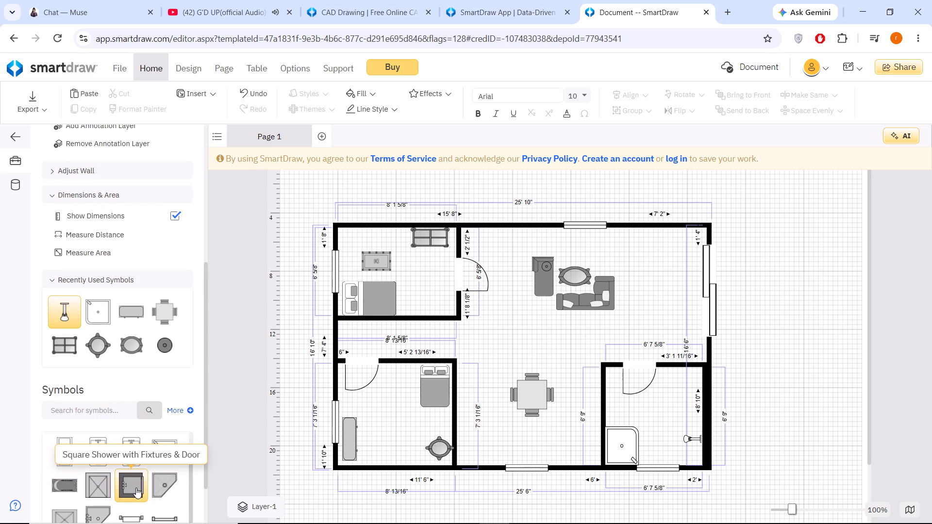
{"action": "left_click_drag", "start_coordinate": [136, 488], "coordinate": [671, 454]}
{"action": "left_click_drag", "start_coordinate": [640, 419], "coordinate": [694, 463]}
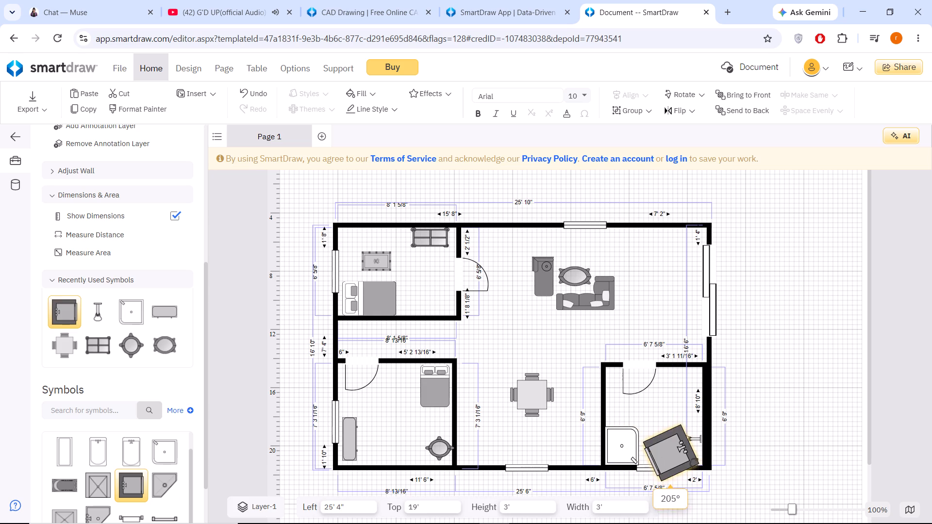
{"action": "left_click_drag", "start_coordinate": [694, 463], "coordinate": [690, 474]}
{"action": "left_click_drag", "start_coordinate": [665, 454], "coordinate": [666, 451]}
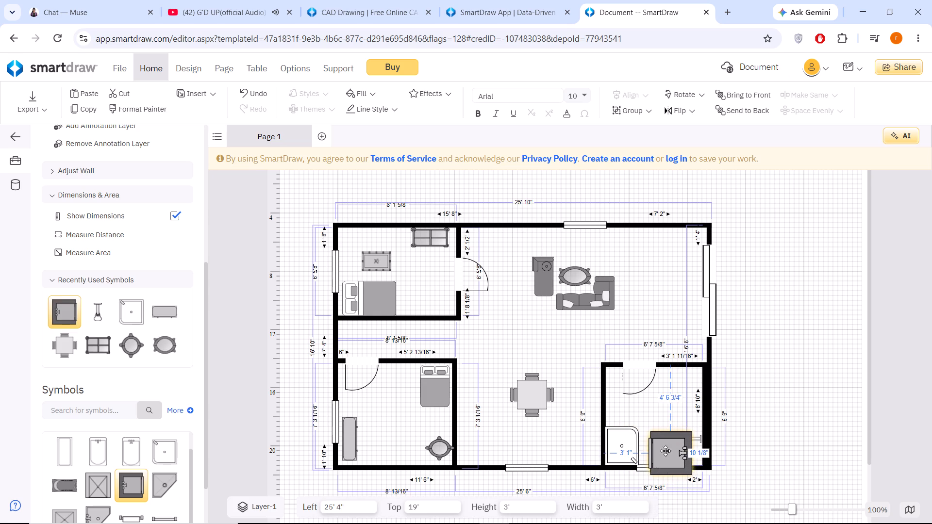
{"action": "left_click_drag", "start_coordinate": [666, 451], "coordinate": [680, 396]}
{"action": "left_click_drag", "start_coordinate": [665, 414], "coordinate": [666, 412]}
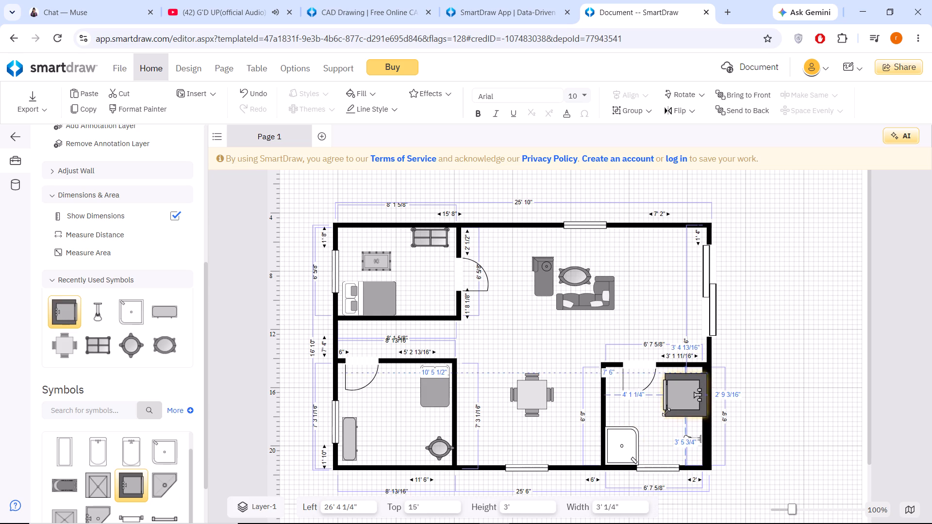
{"action": "left_click_drag", "start_coordinate": [666, 412], "coordinate": [680, 403]}
{"action": "left_click", "coordinate": [786, 395]}
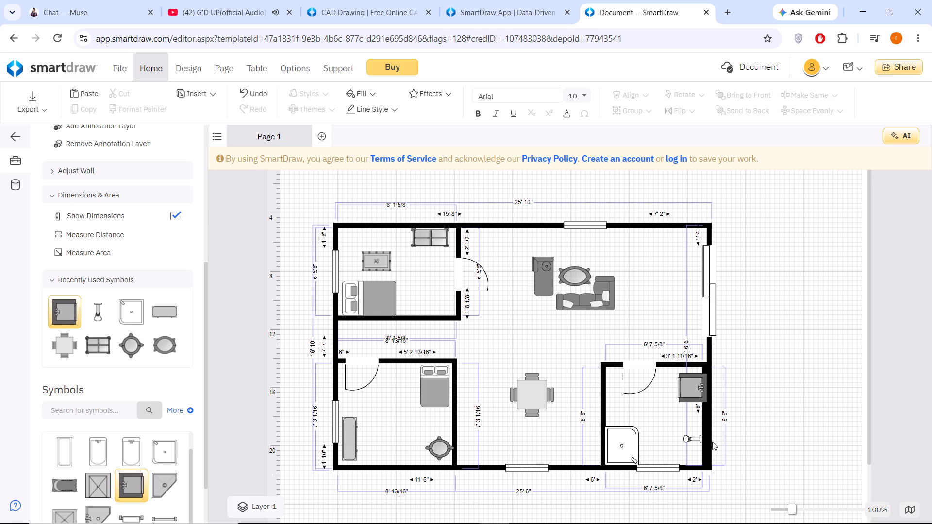
Move the shower head to the lower-right room's left wall above the square tub, turned around to face into the room.
{"action": "left_click_drag", "start_coordinate": [699, 440], "coordinate": [700, 426]}
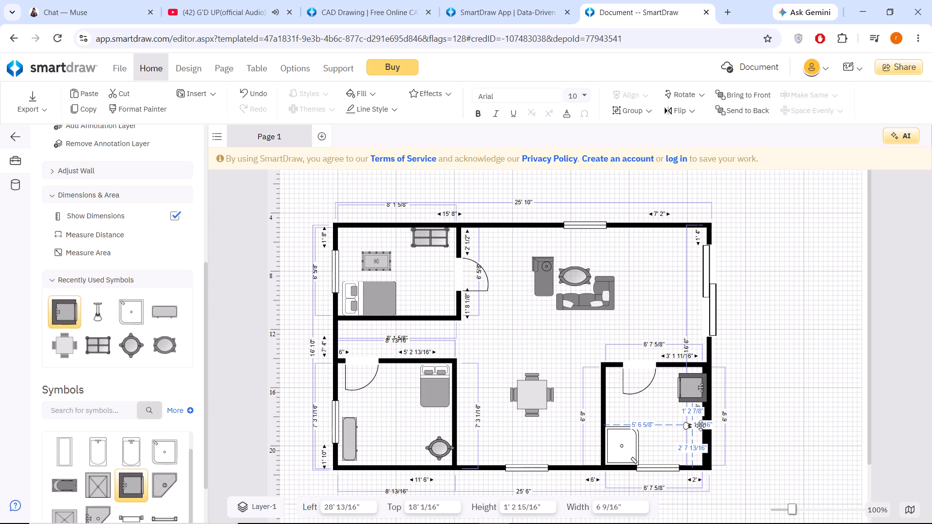
{"action": "left_click_drag", "start_coordinate": [700, 426], "coordinate": [610, 403]}
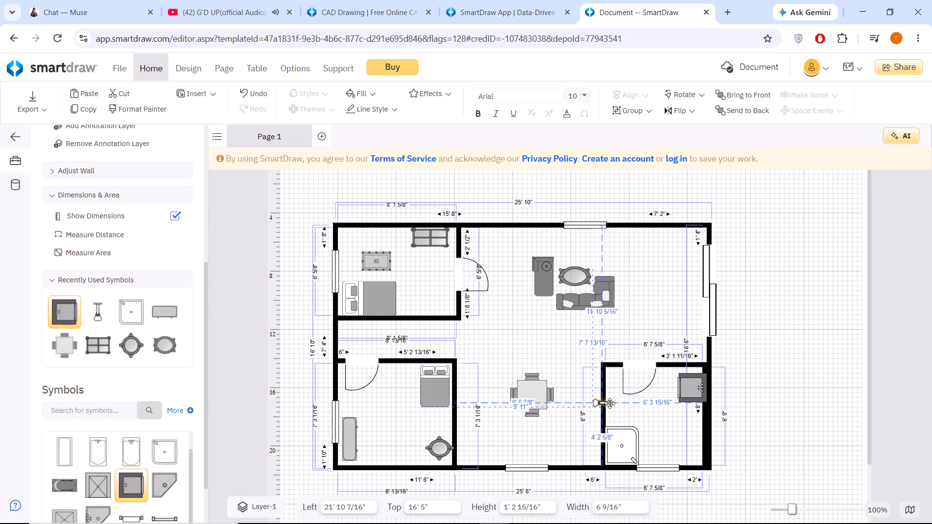
{"action": "left_click_drag", "start_coordinate": [610, 403], "coordinate": [603, 402]}
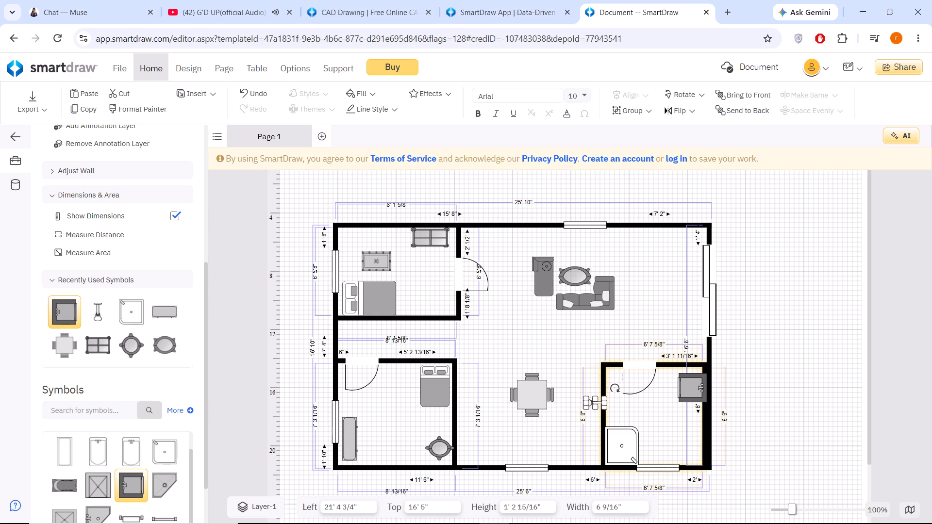
{"action": "left_click_drag", "start_coordinate": [621, 382], "coordinate": [649, 404]}
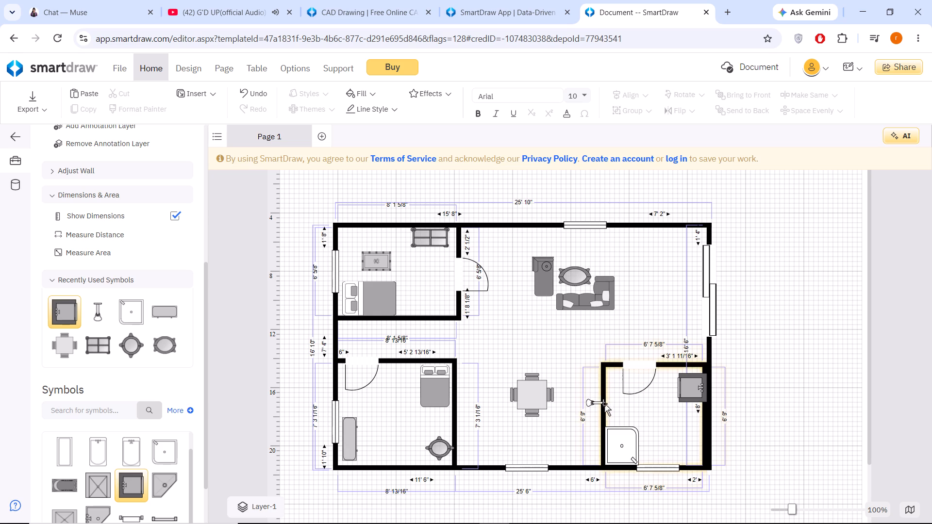
{"action": "left_click", "coordinate": [599, 404]}
{"action": "left_click_drag", "start_coordinate": [616, 389], "coordinate": [632, 385]}
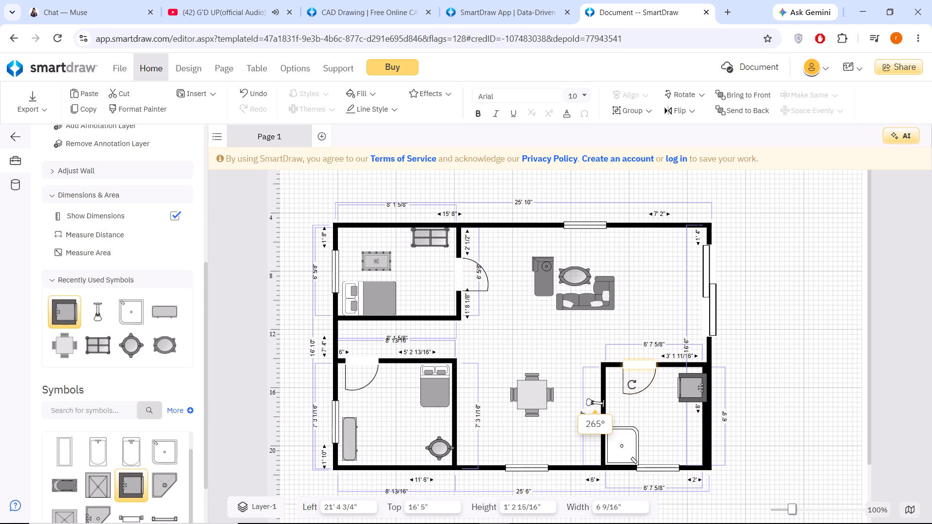
{"action": "left_click_drag", "start_coordinate": [632, 385], "coordinate": [576, 420]}
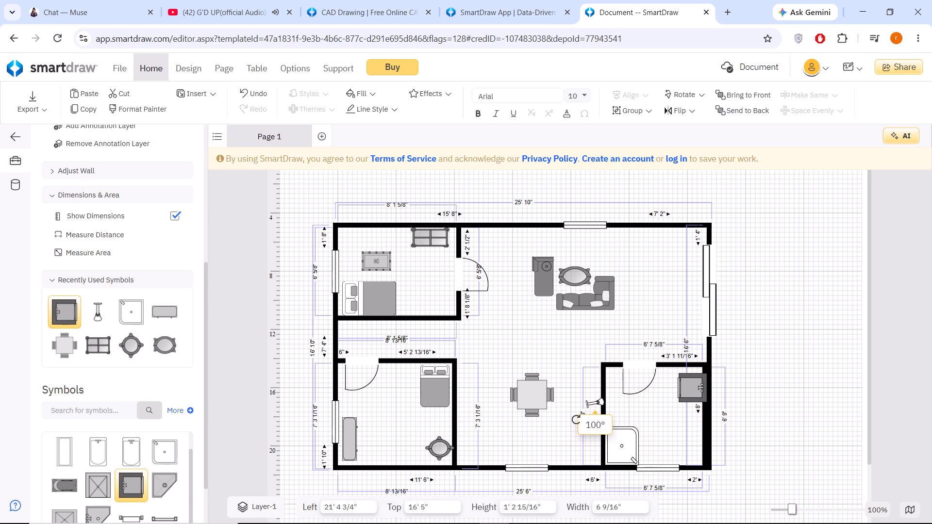
{"action": "left_click_drag", "start_coordinate": [576, 420], "coordinate": [576, 416]}
{"action": "left_click_drag", "start_coordinate": [594, 403], "coordinate": [613, 402]}
{"action": "left_click", "coordinate": [665, 412]}
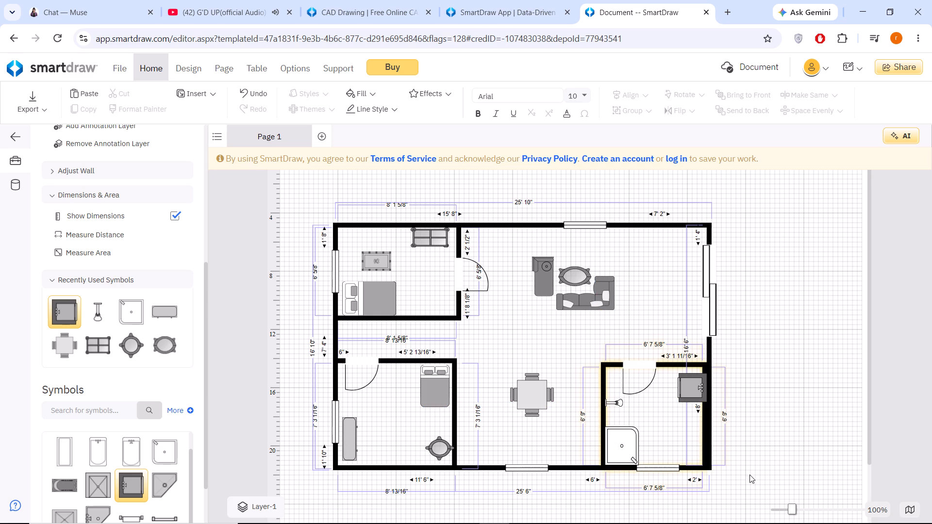
Remove the Bathtubs & Showers symbol library and expand the Toilets library.
{"action": "scroll", "coordinate": [167, 444], "scroll_direction": "up", "scroll_amount": 1}
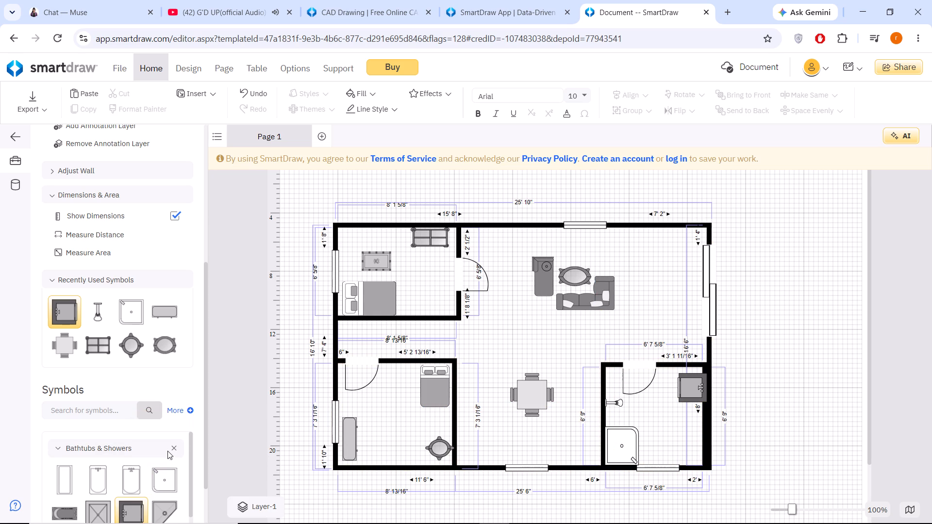
{"action": "left_click", "coordinate": [178, 448]}
{"action": "left_click", "coordinate": [56, 447]}
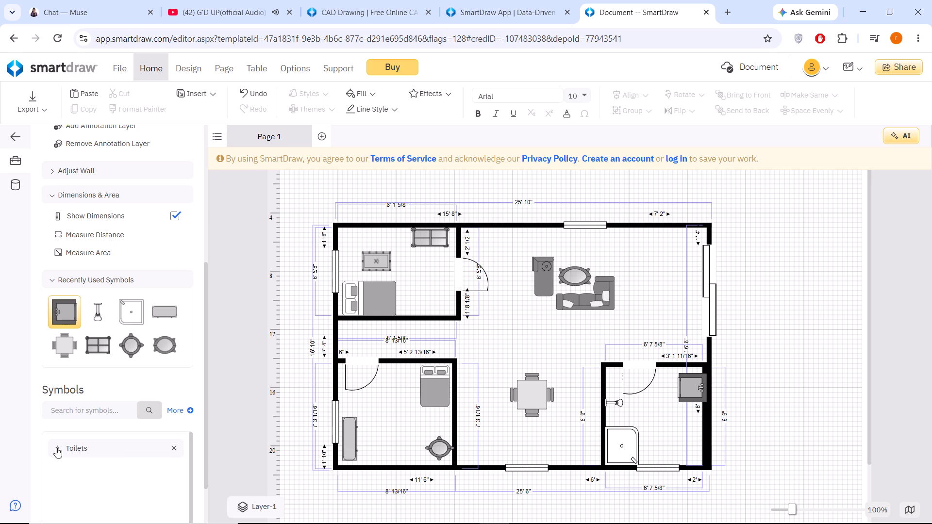
Place a Commercial Toilet in the lower-right room's bottom-right corner, rotated 180° and scaled down to 2' by 1'.
{"action": "scroll", "coordinate": [116, 451], "scroll_direction": "down", "scroll_amount": 1}
{"action": "left_click_drag", "start_coordinate": [132, 449], "coordinate": [601, 458]}
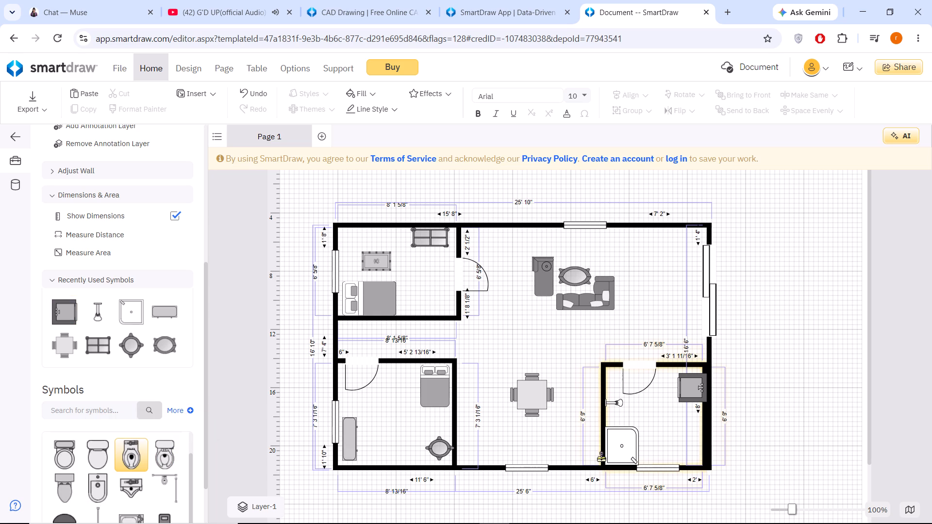
{"action": "left_click_drag", "start_coordinate": [601, 458], "coordinate": [659, 439]}
{"action": "left_click_drag", "start_coordinate": [639, 412], "coordinate": [666, 398]}
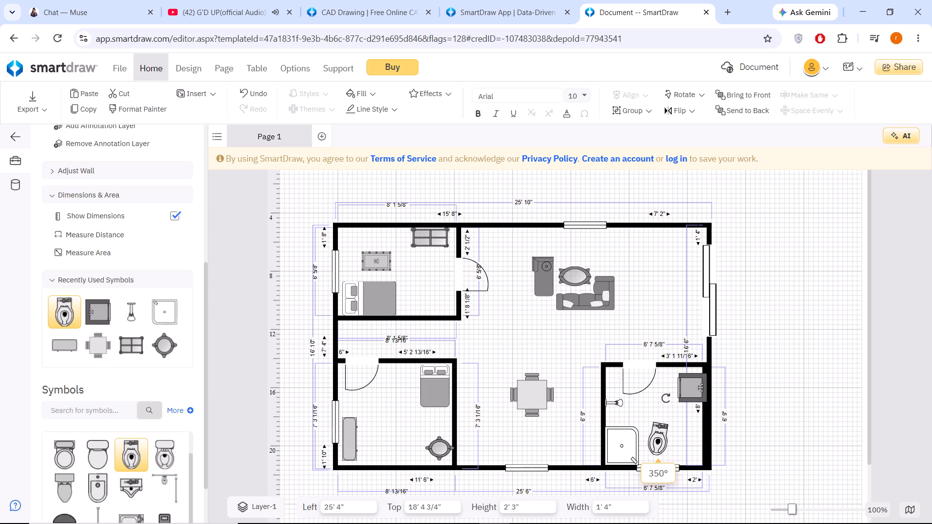
{"action": "left_click_drag", "start_coordinate": [666, 398], "coordinate": [671, 459]}
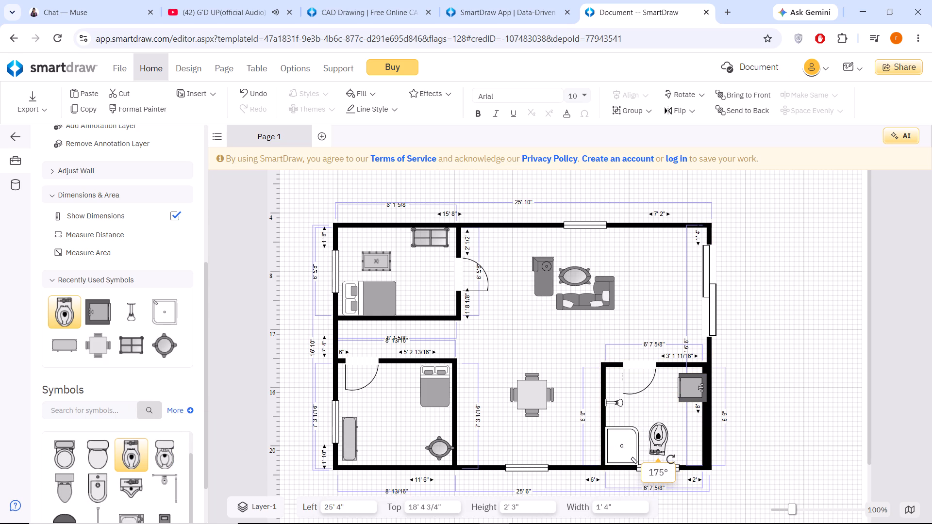
{"action": "left_click_drag", "start_coordinate": [671, 459], "coordinate": [672, 458]}
{"action": "left_click_drag", "start_coordinate": [664, 449], "coordinate": [680, 450]}
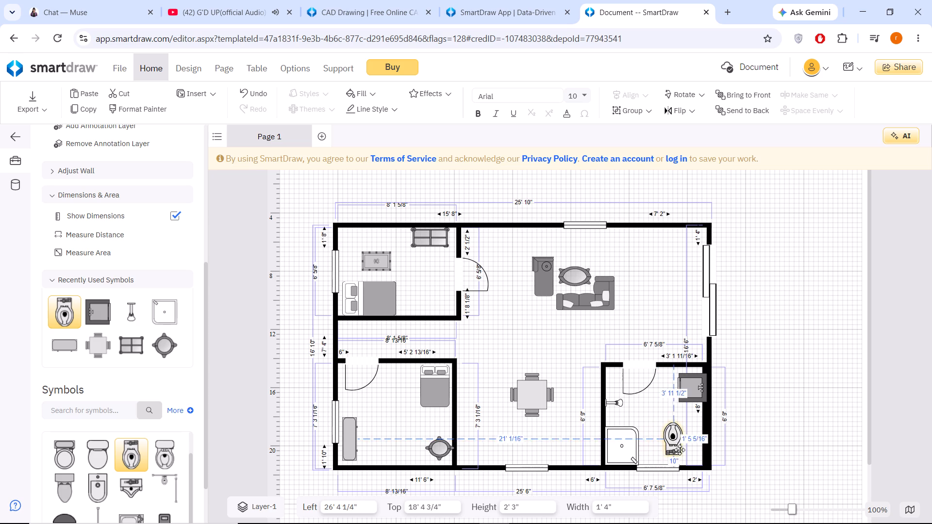
{"action": "left_click_drag", "start_coordinate": [680, 450], "coordinate": [691, 460]}
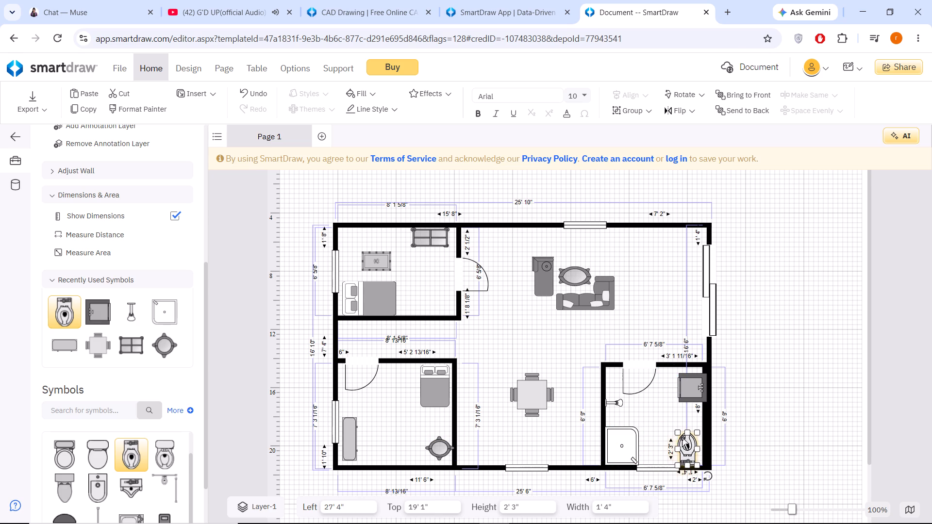
{"action": "left_click", "coordinate": [680, 433]}
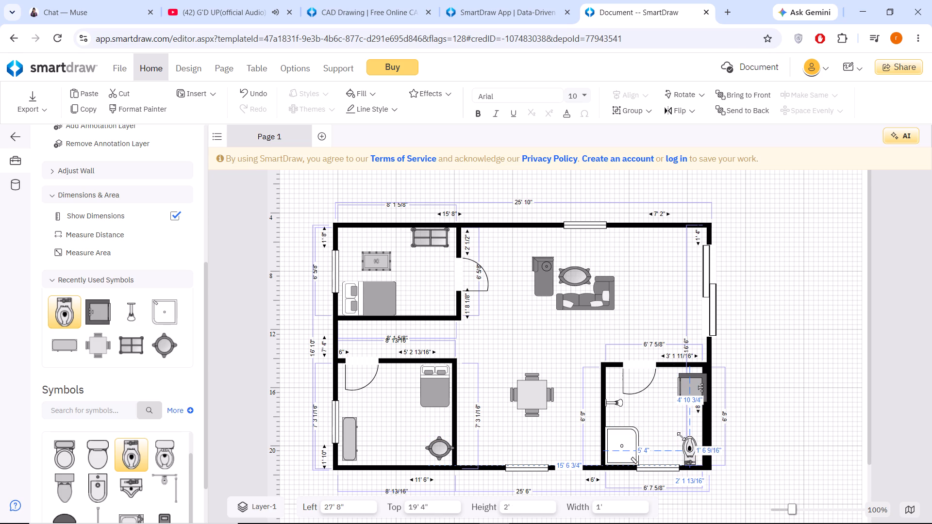
{"action": "left_click", "coordinate": [741, 436]}
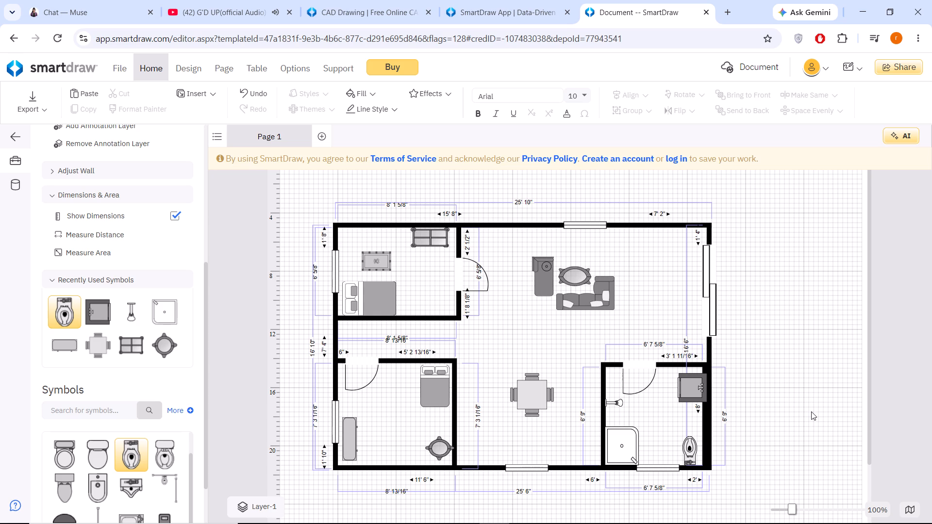
Narrow the square shower in the lower-right room to 1' 8" wide, clear of the right wall.
{"action": "left_click", "coordinate": [697, 387]}
{"action": "left_click", "coordinate": [706, 389]}
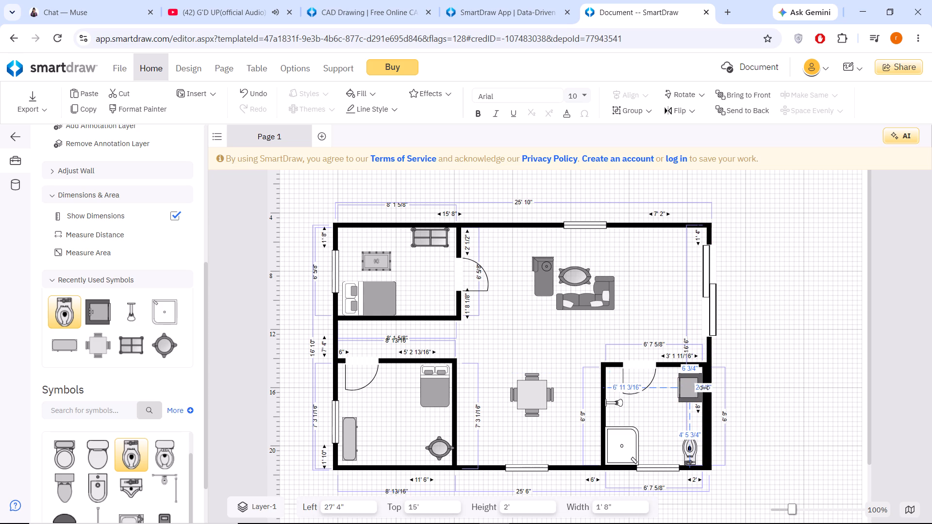
{"action": "left_click", "coordinate": [781, 365]}
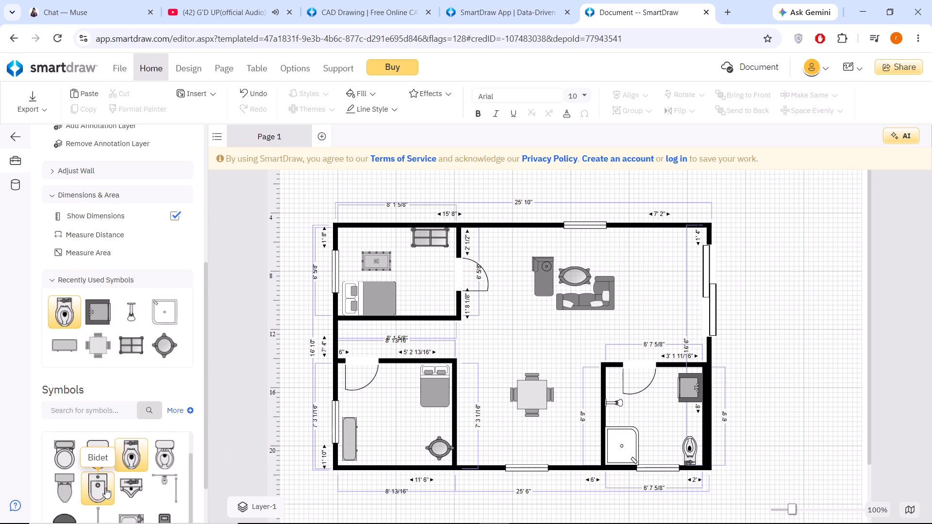
Remove the Toilets symbol library and search the symbols for KITCHEN.
{"action": "scroll", "coordinate": [106, 488], "scroll_direction": "down", "scroll_amount": 4}
{"action": "scroll", "coordinate": [122, 457], "scroll_direction": "up", "scroll_amount": 3}
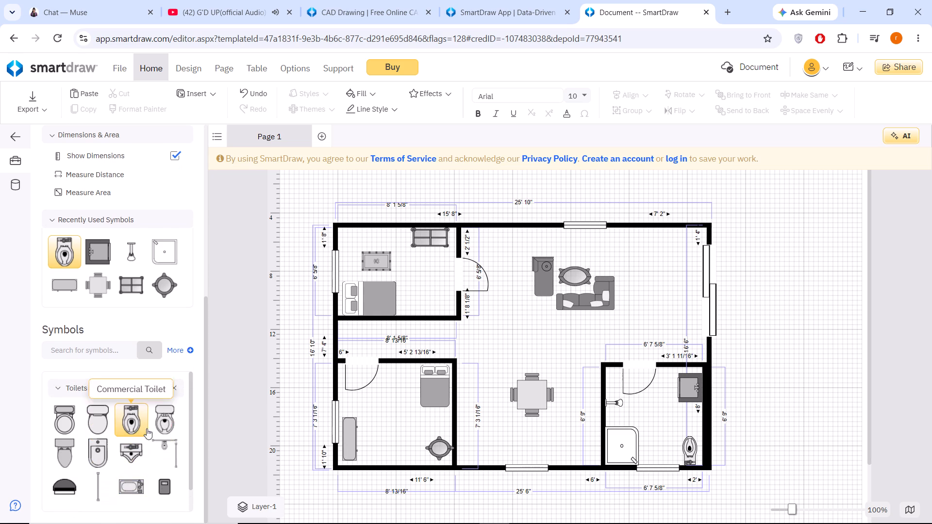
{"action": "left_click", "coordinate": [177, 389]}
{"action": "left_click", "coordinate": [99, 346]}
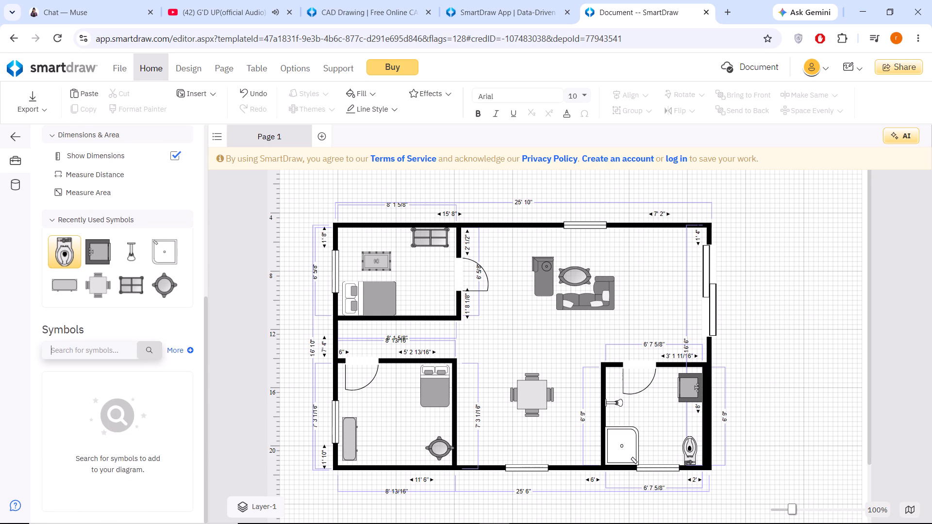
{"action": "type", "text": "KITCHEN"}
{"action": "left_click", "coordinate": [158, 358]}
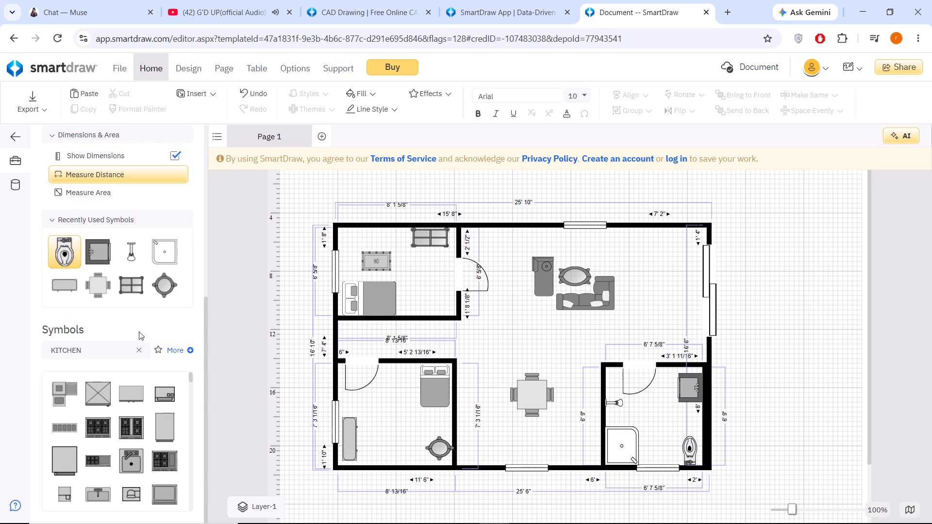
Place a 4' 2" by 2' three-basin kitchen sink against the main room's bottom wall at the window, rotated 180°.
{"action": "scroll", "coordinate": [137, 409], "scroll_direction": "down", "scroll_amount": 3}
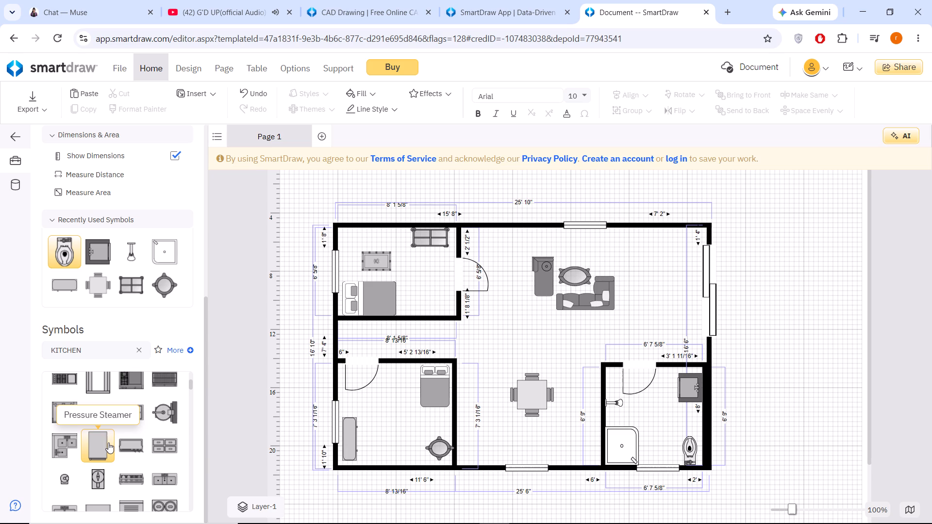
{"action": "left_click_drag", "start_coordinate": [169, 480], "coordinate": [505, 436]}
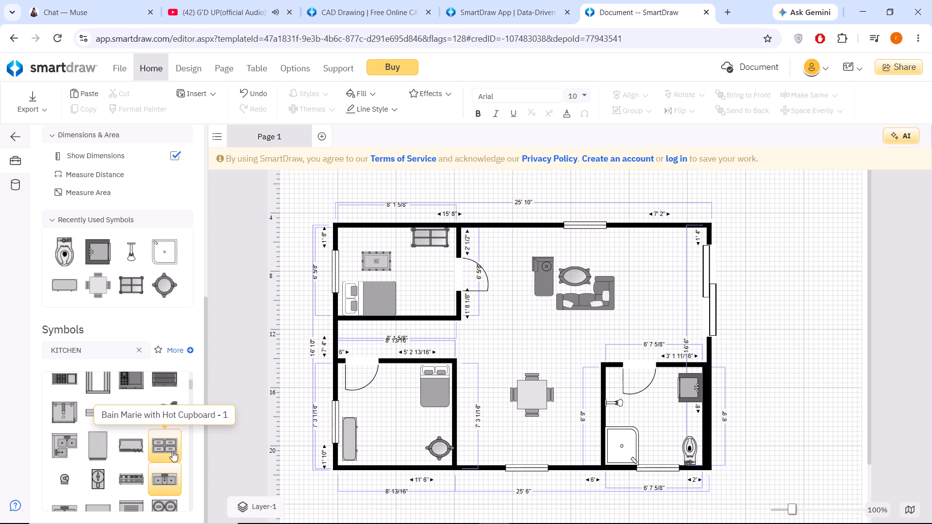
{"action": "left_click_drag", "start_coordinate": [166, 472], "coordinate": [495, 430]}
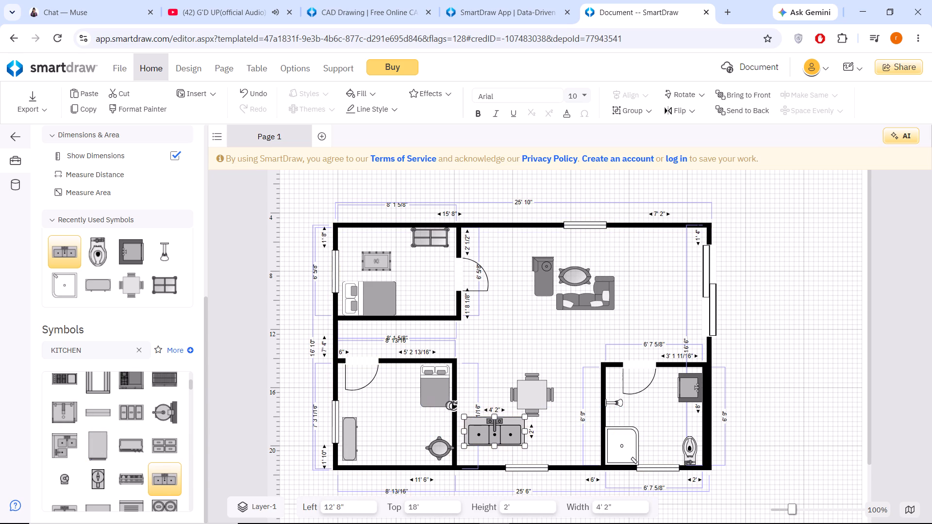
{"action": "left_click_drag", "start_coordinate": [450, 406], "coordinate": [546, 462]}
{"action": "left_click_drag", "start_coordinate": [506, 433], "coordinate": [534, 450]}
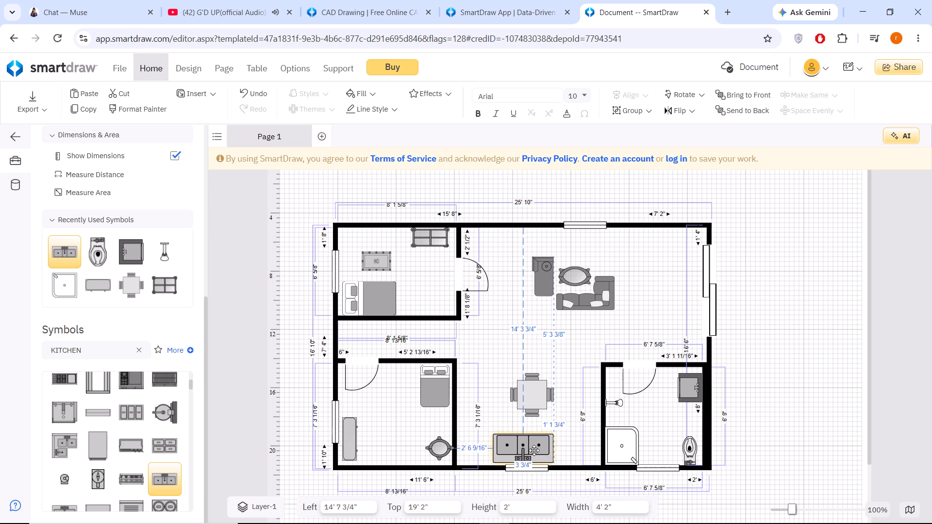
{"action": "left_click_drag", "start_coordinate": [534, 450], "coordinate": [535, 453]}
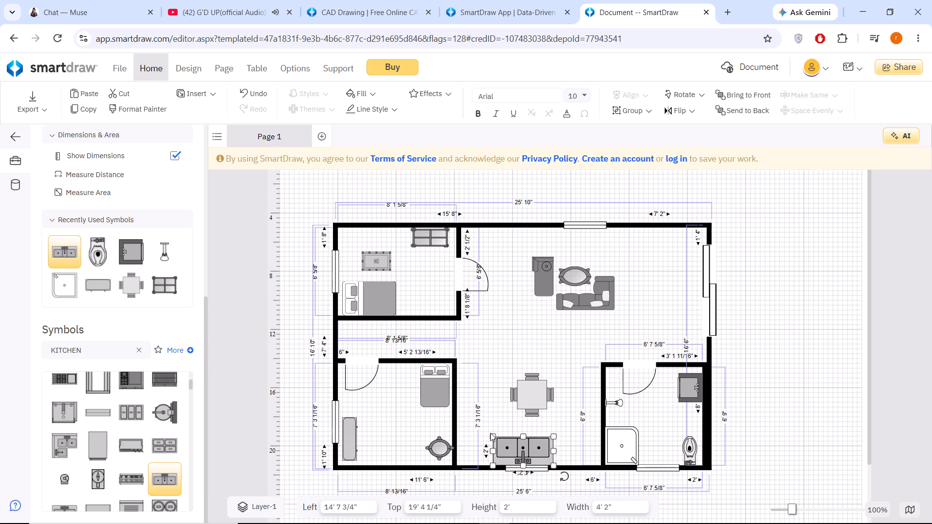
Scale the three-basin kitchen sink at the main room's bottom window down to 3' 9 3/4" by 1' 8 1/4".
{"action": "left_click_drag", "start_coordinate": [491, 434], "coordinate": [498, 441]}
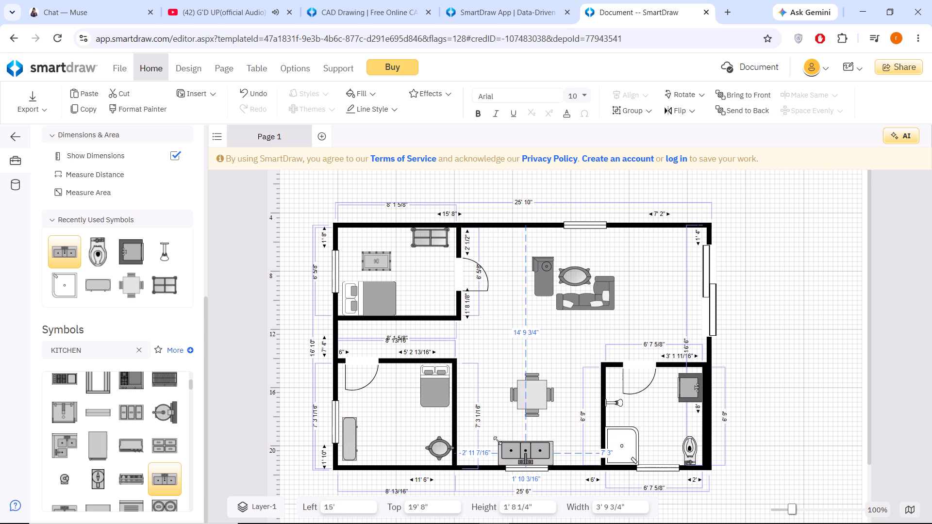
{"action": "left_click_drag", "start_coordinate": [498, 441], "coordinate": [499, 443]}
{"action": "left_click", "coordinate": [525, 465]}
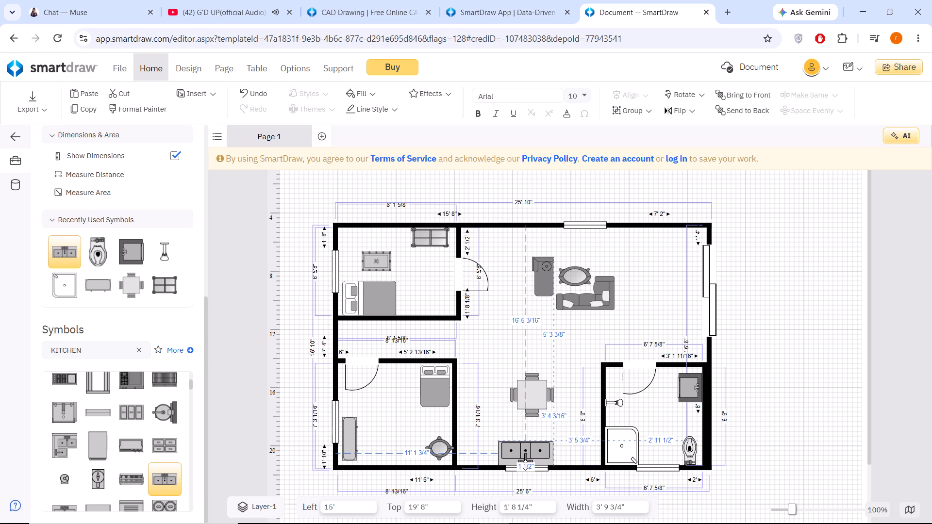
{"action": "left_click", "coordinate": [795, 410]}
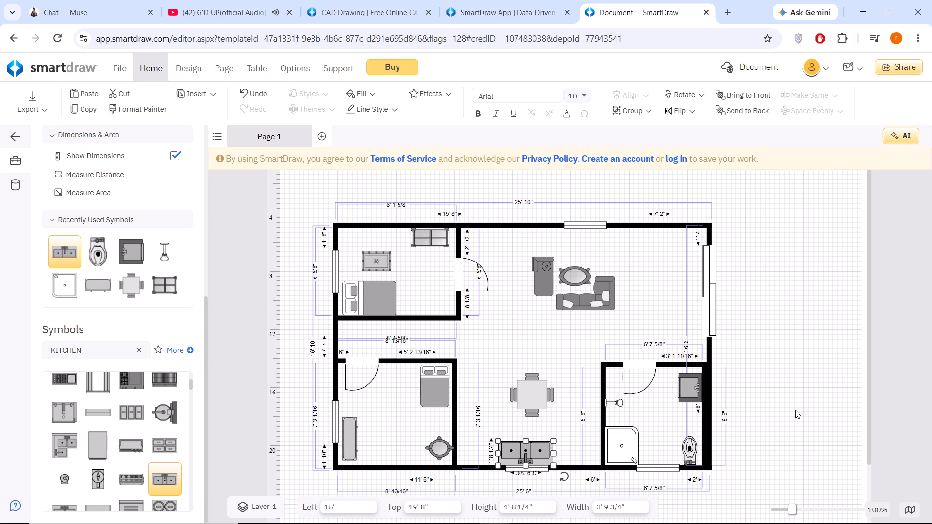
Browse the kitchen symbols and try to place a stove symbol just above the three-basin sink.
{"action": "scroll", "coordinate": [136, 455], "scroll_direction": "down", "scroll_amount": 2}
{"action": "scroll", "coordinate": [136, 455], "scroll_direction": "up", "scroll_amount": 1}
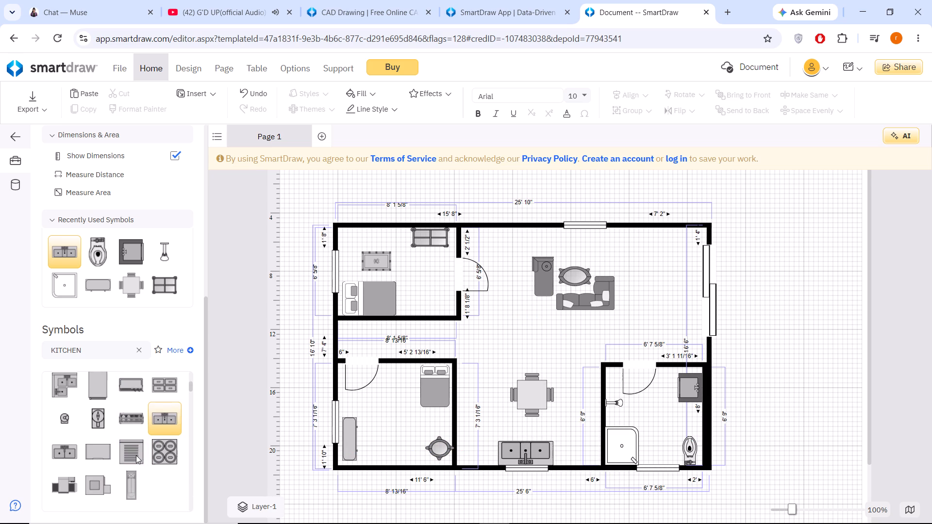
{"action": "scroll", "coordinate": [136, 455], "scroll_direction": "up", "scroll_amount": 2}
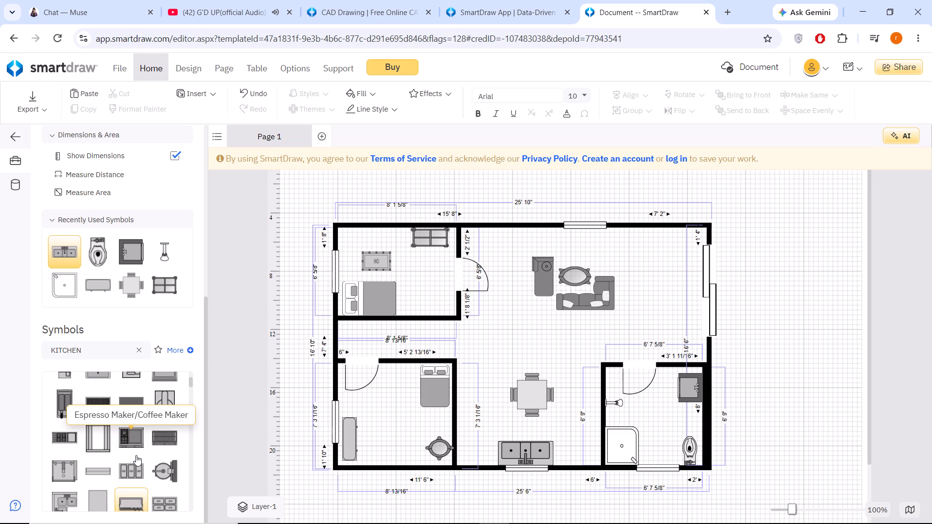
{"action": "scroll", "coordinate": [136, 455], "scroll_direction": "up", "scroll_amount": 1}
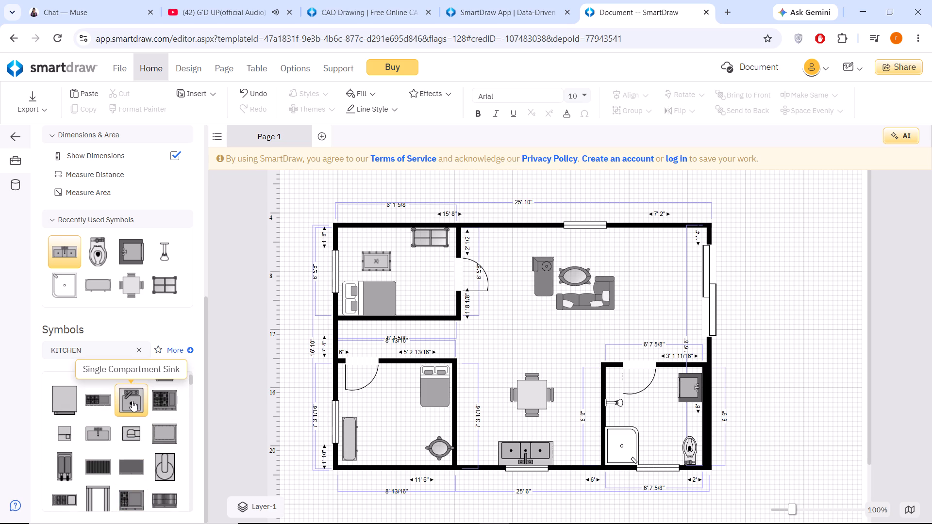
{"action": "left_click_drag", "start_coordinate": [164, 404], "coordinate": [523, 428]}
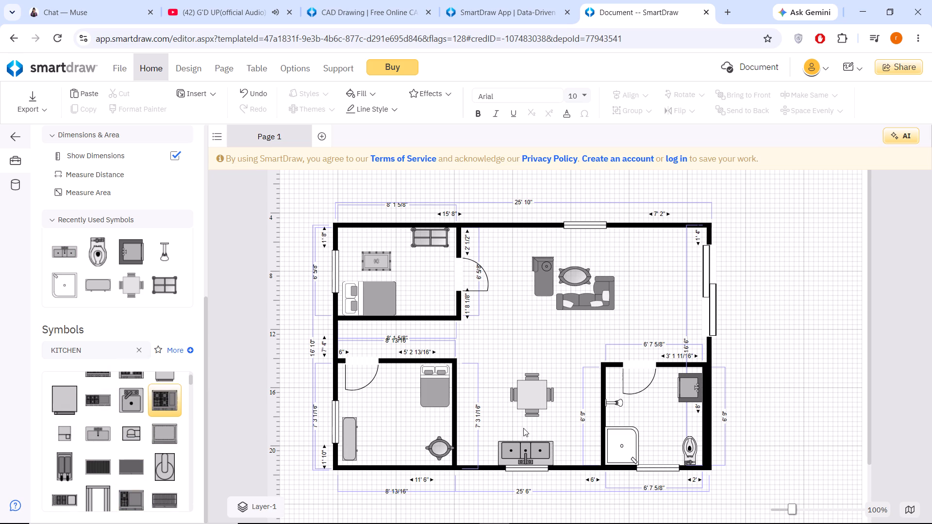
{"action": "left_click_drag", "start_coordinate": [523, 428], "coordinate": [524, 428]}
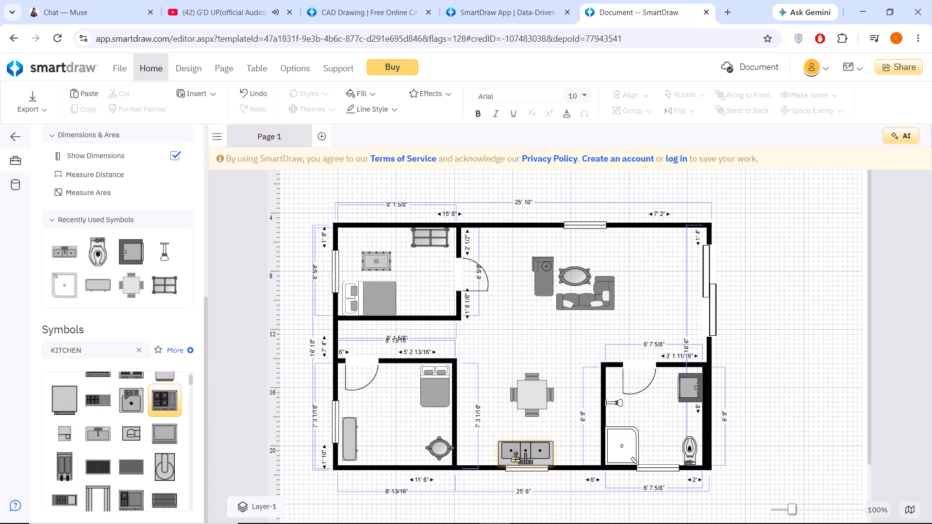
Cut the three-basin kitchen sink from the main room's bottom wall.
{"action": "left_click", "coordinate": [517, 459]}
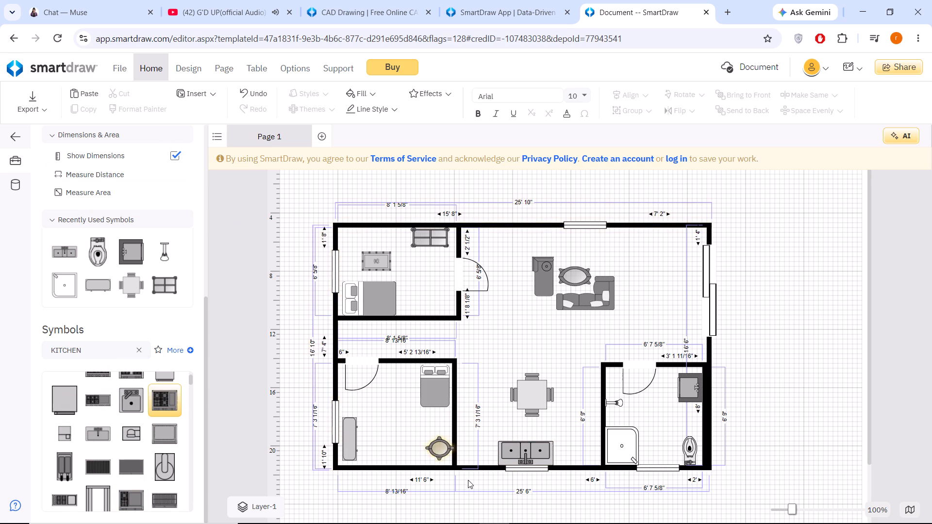
{"action": "left_click", "coordinate": [510, 450]}
{"action": "left_click", "coordinate": [127, 90]}
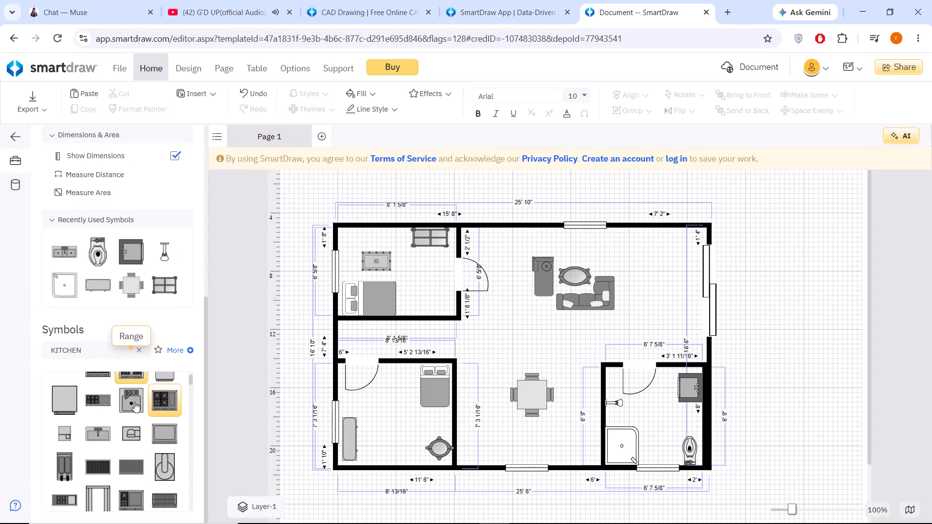
Place a Range - 6 Burners against the main room's bottom wall at the window, rotated 180° and sized 2' 10" by 2' 1/4".
{"action": "scroll", "coordinate": [141, 429], "scroll_direction": "up", "scroll_amount": 1}
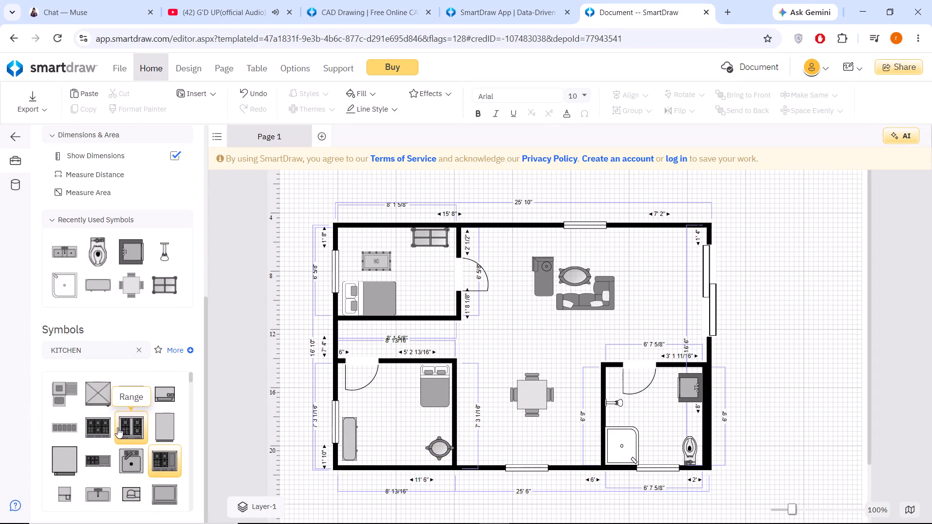
{"action": "left_click_drag", "start_coordinate": [102, 426], "coordinate": [544, 437]}
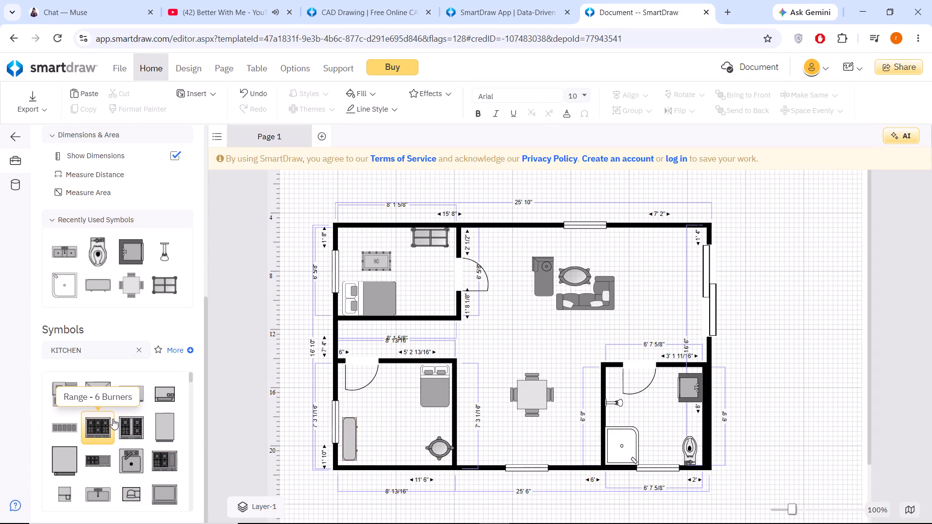
{"action": "left_click_drag", "start_coordinate": [104, 429], "coordinate": [523, 441]}
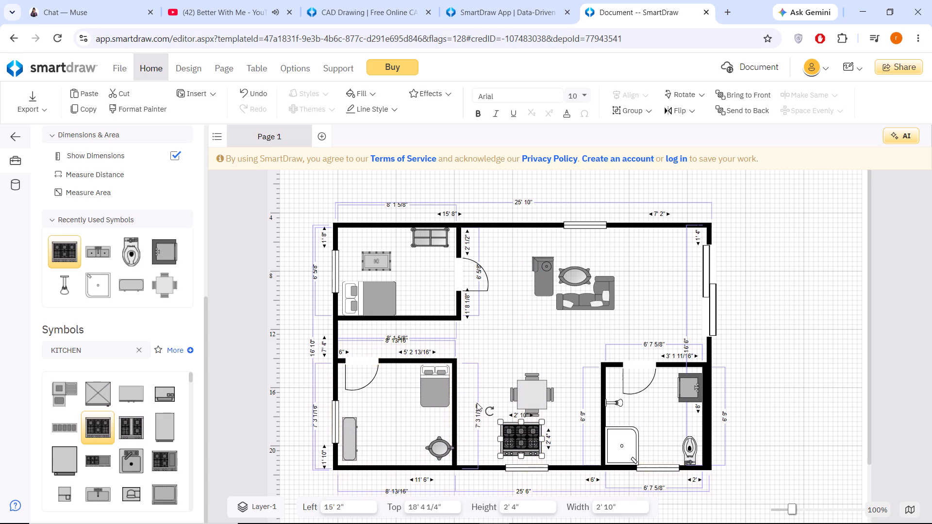
{"action": "left_click_drag", "start_coordinate": [486, 411], "coordinate": [534, 444]}
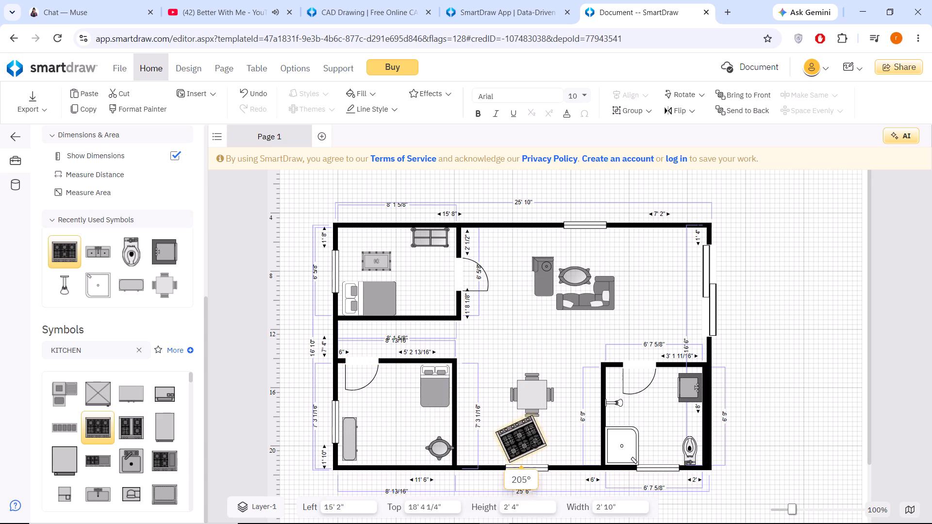
{"action": "left_click_drag", "start_coordinate": [534, 444], "coordinate": [533, 449]}
{"action": "left_click_drag", "start_coordinate": [531, 438], "coordinate": [531, 443]}
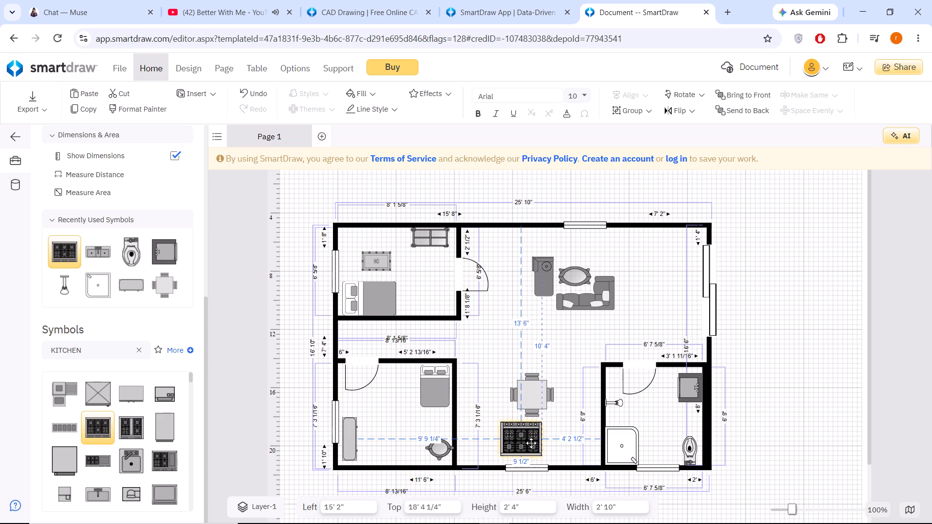
{"action": "left_click_drag", "start_coordinate": [531, 443], "coordinate": [534, 448]}
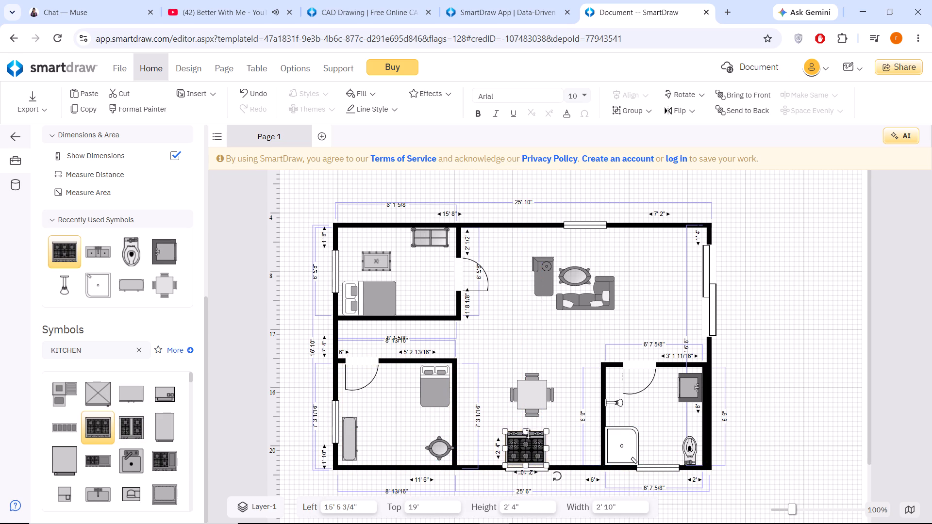
{"action": "left_click", "coordinate": [528, 433]}
{"action": "left_click", "coordinate": [565, 421]}
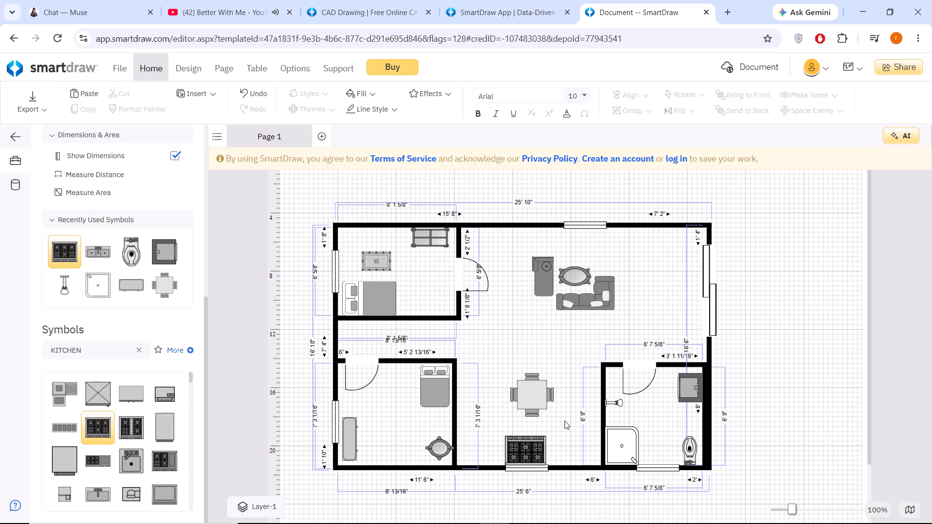
Place a 4' 2" by 4' 2" L-shaped kitchen sink in the main room's bottom-left corner beside the range, rotated a quarter turn into the corner.
{"action": "scroll", "coordinate": [138, 468], "scroll_direction": "up", "scroll_amount": 1}
{"action": "scroll", "coordinate": [138, 468], "scroll_direction": "down", "scroll_amount": 4}
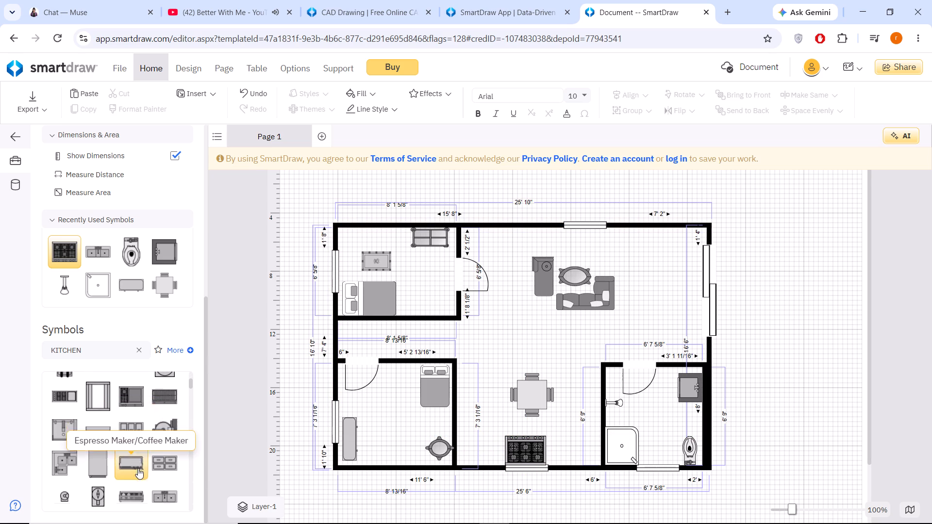
{"action": "left_click_drag", "start_coordinate": [60, 412], "coordinate": [482, 443]}
{"action": "left_click_drag", "start_coordinate": [66, 409], "coordinate": [530, 429]}
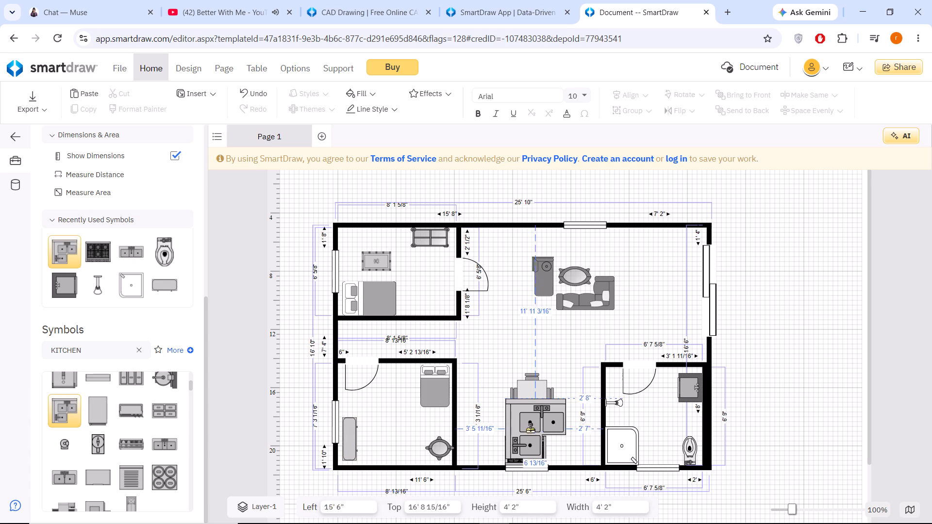
{"action": "left_click_drag", "start_coordinate": [530, 429], "coordinate": [487, 435]}
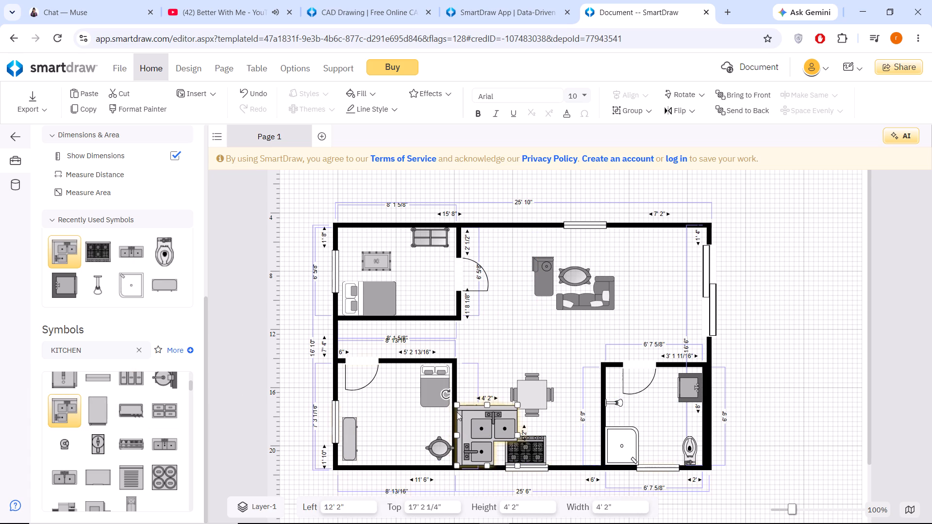
{"action": "left_click_drag", "start_coordinate": [445, 394], "coordinate": [449, 468]}
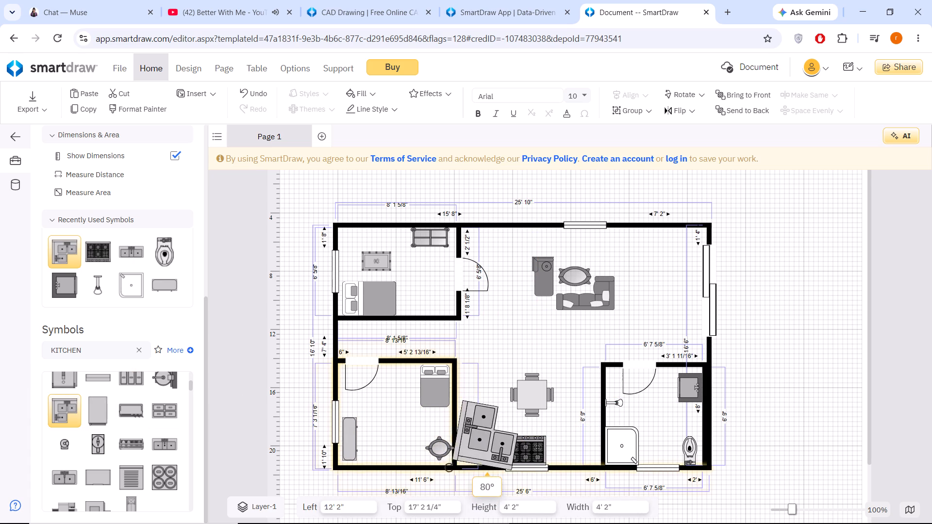
{"action": "left_click_drag", "start_coordinate": [449, 468], "coordinate": [451, 471]}
Scale the L-shaped kitchen sink down to 3' 6" across and 3' 4 1/4" along the partition wall.
{"action": "left_click_drag", "start_coordinate": [517, 435], "coordinate": [509, 437]}
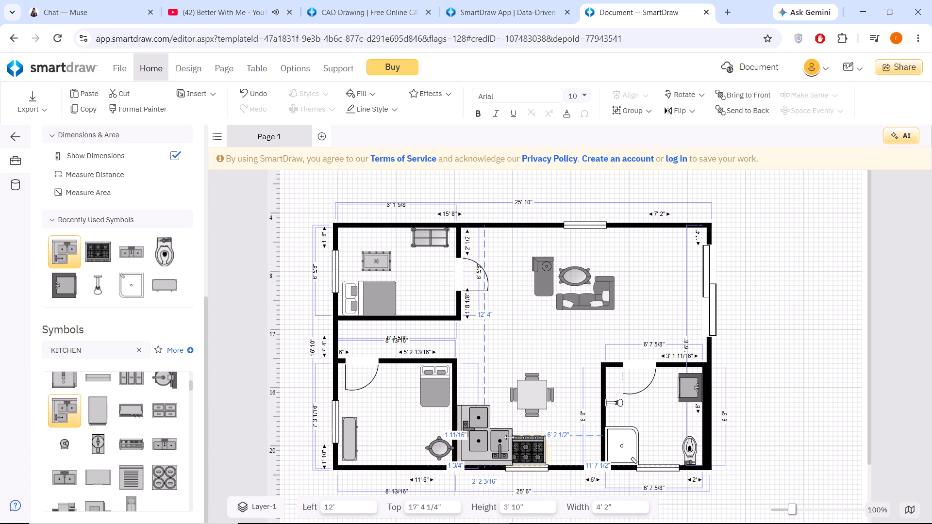
{"action": "left_click_drag", "start_coordinate": [509, 437], "coordinate": [506, 441]}
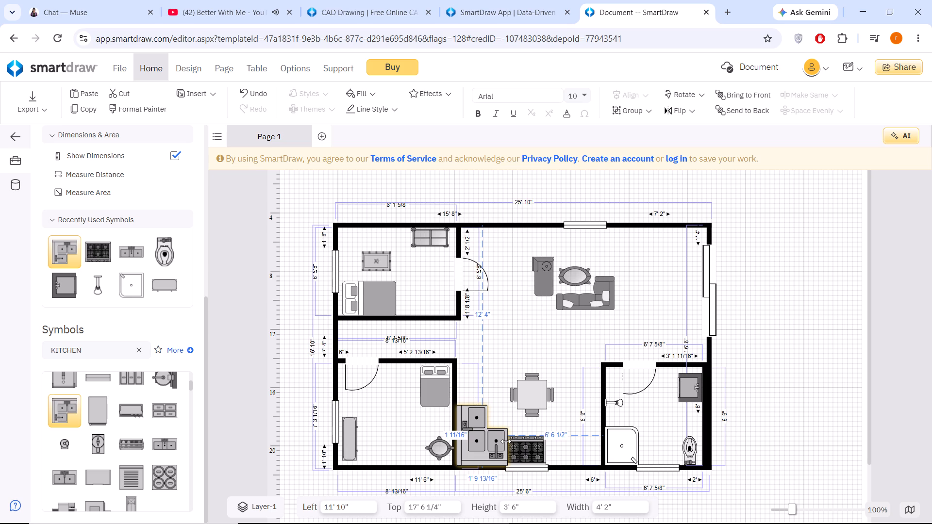
{"action": "left_click_drag", "start_coordinate": [506, 441], "coordinate": [505, 441]}
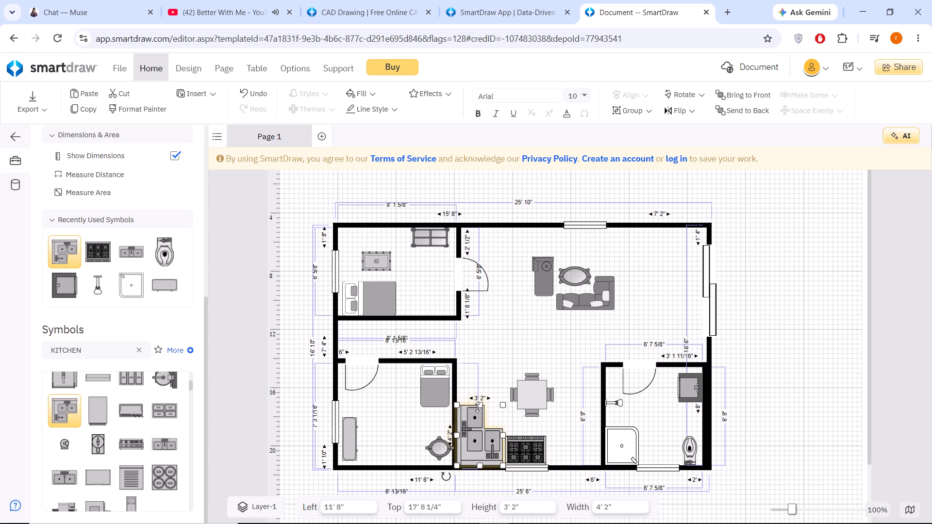
{"action": "left_click_drag", "start_coordinate": [479, 405], "coordinate": [480, 418]}
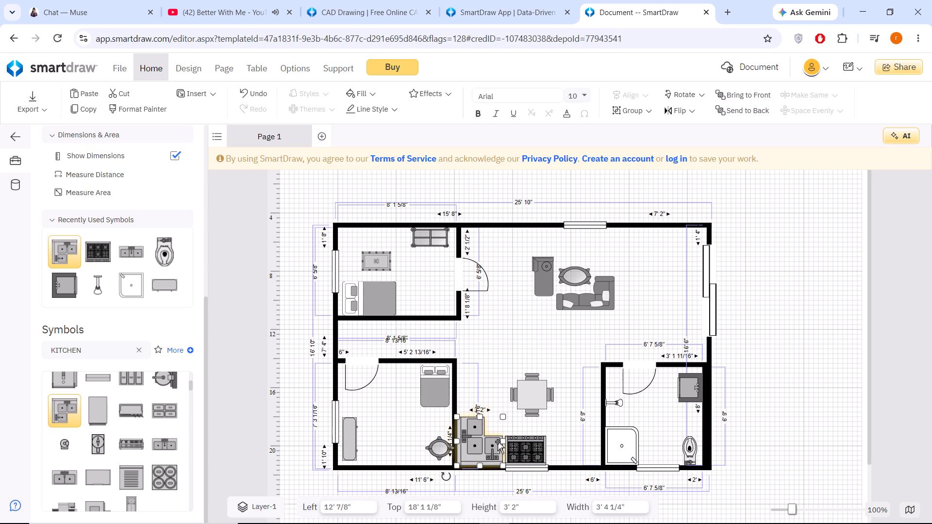
{"action": "left_click_drag", "start_coordinate": [501, 441], "coordinate": [506, 441]}
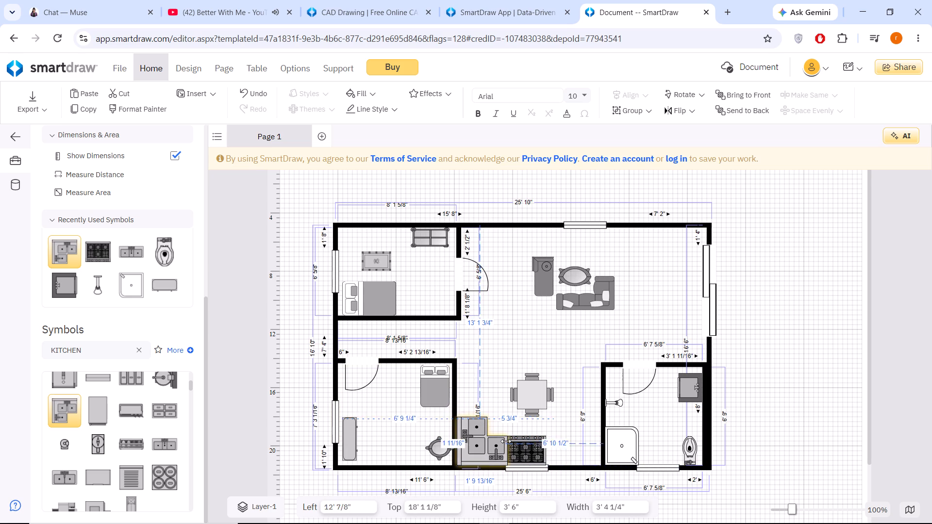
{"action": "left_click_drag", "start_coordinate": [506, 441], "coordinate": [506, 441]}
{"action": "left_click", "coordinate": [589, 431]}
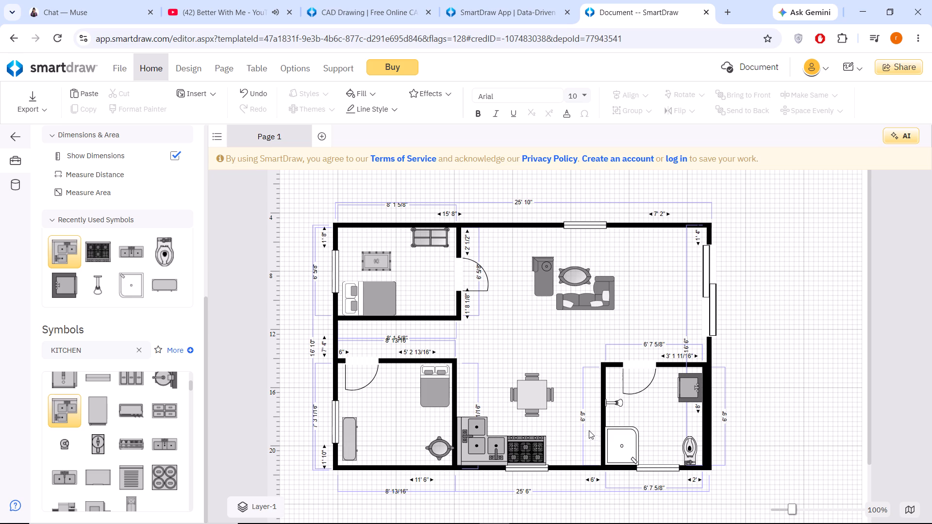
Narrow the L-shaped kitchen sink slightly on its range side so it clears the range.
{"action": "left_click", "coordinate": [491, 451]}
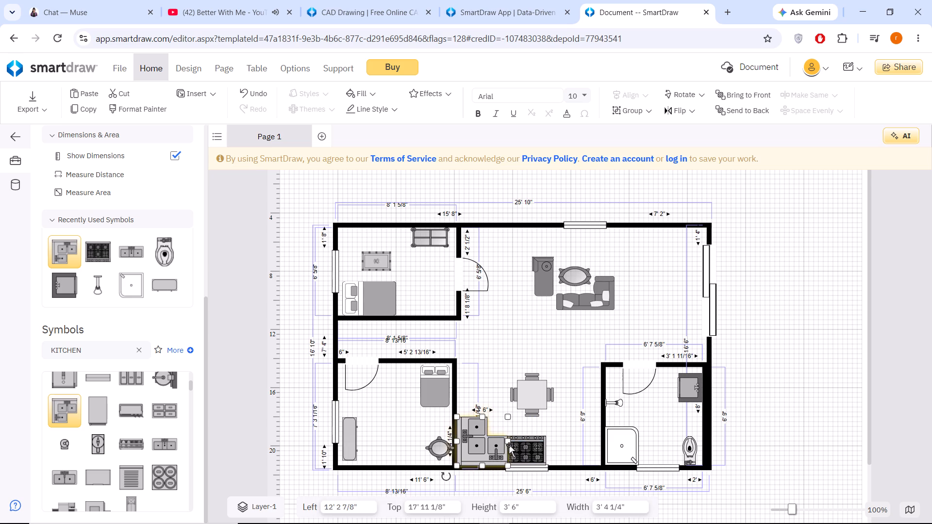
{"action": "left_click", "coordinate": [507, 440]}
{"action": "left_click", "coordinate": [603, 440]}
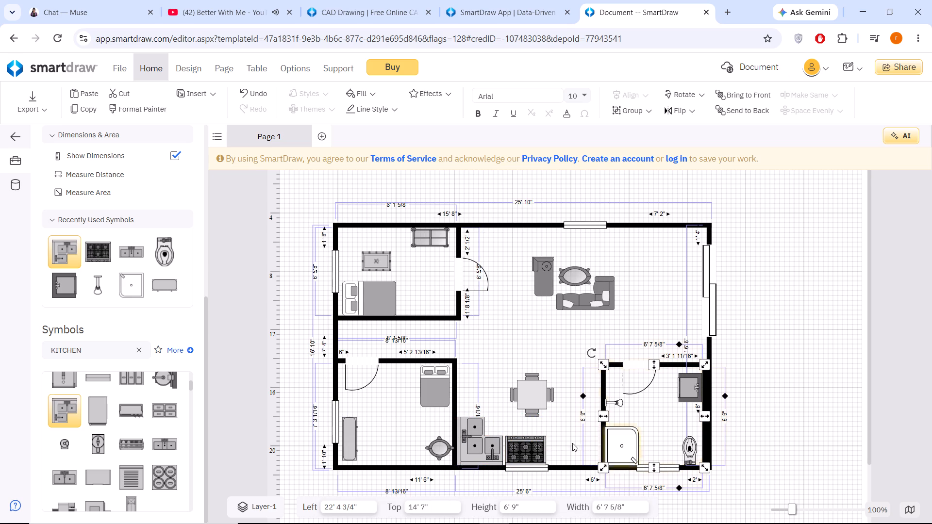
Widen the six-burner range to 2' 11 3/4" toward the L-shaped sink to close the gap.
{"action": "left_click", "coordinate": [528, 445]}
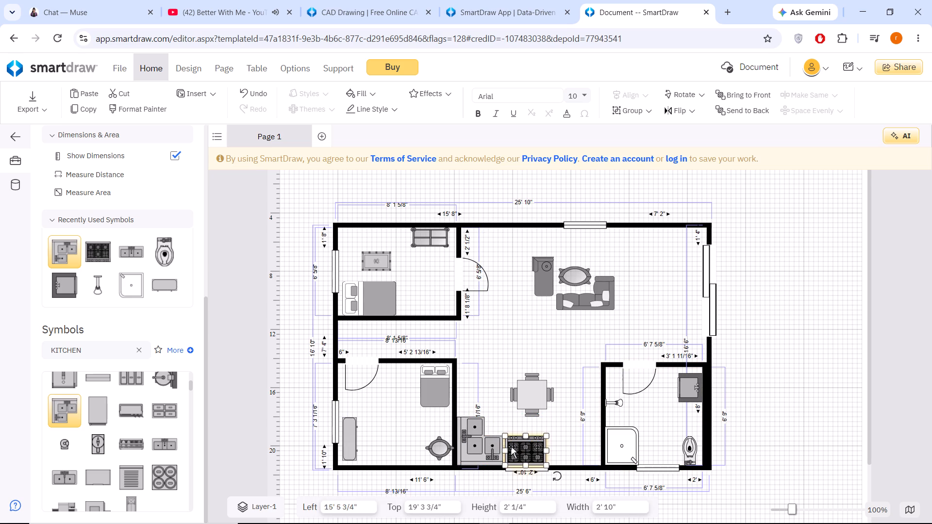
{"action": "left_click", "coordinate": [507, 449]}
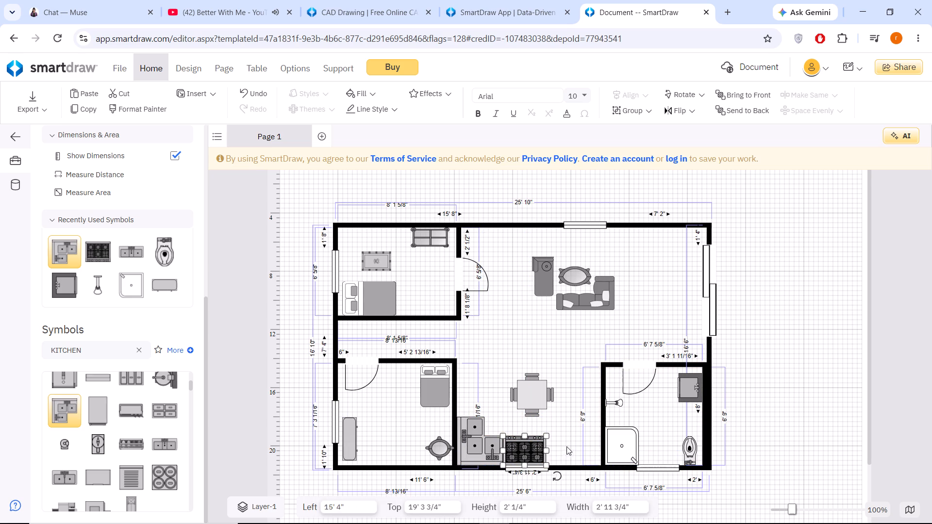
{"action": "left_click", "coordinate": [569, 446]}
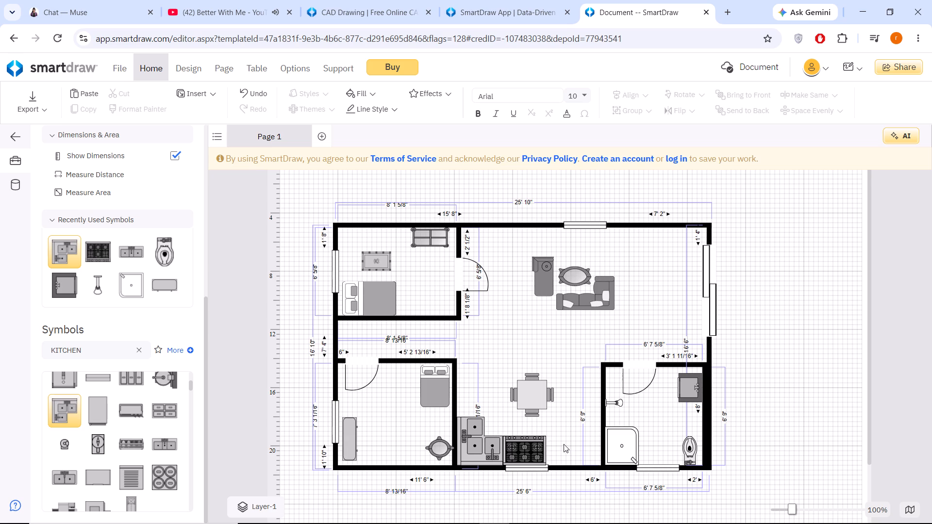
Place a 3' 2" by 2' 6" Dishwasher against the bottom wall beside the six-burner range, rotated a quarter turn counterclockwise and slightly shortened.
{"action": "scroll", "coordinate": [150, 465], "scroll_direction": "down", "scroll_amount": 1}
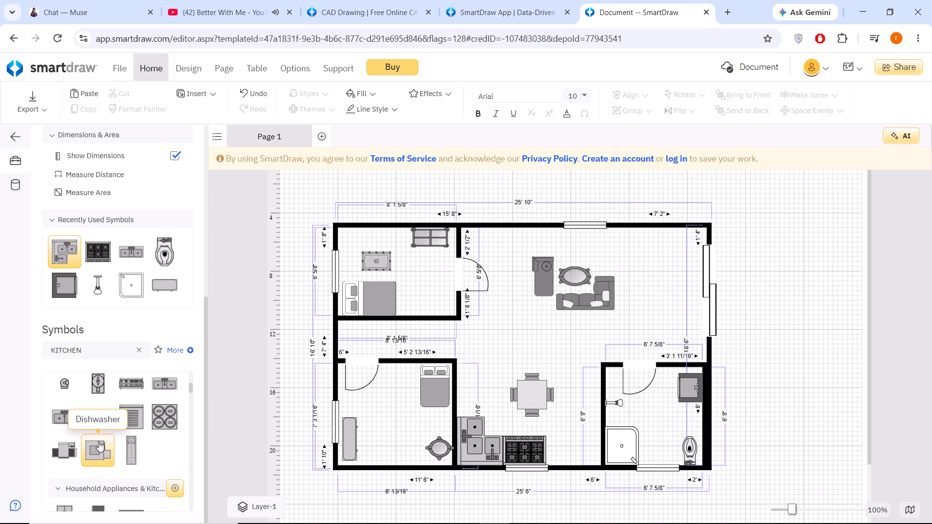
{"action": "left_click_drag", "start_coordinate": [98, 446], "coordinate": [574, 458]}
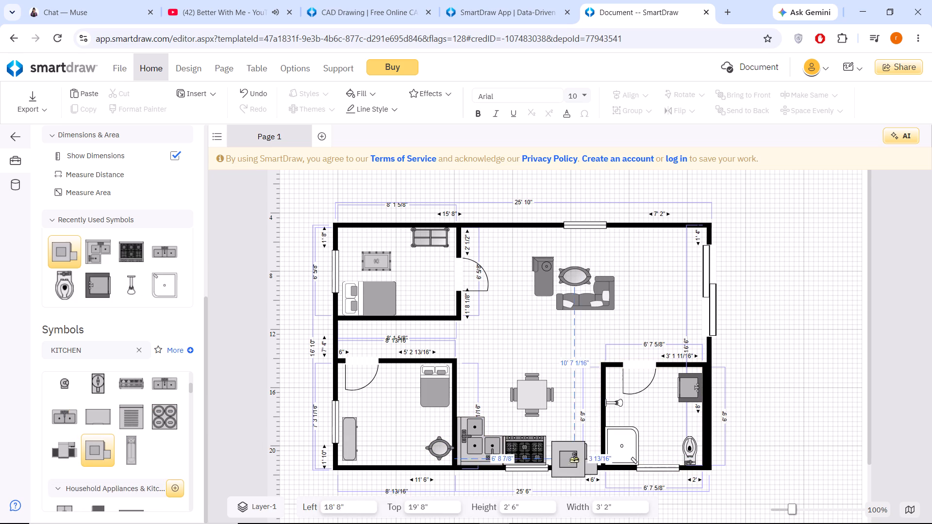
{"action": "left_click_drag", "start_coordinate": [574, 458], "coordinate": [573, 452]}
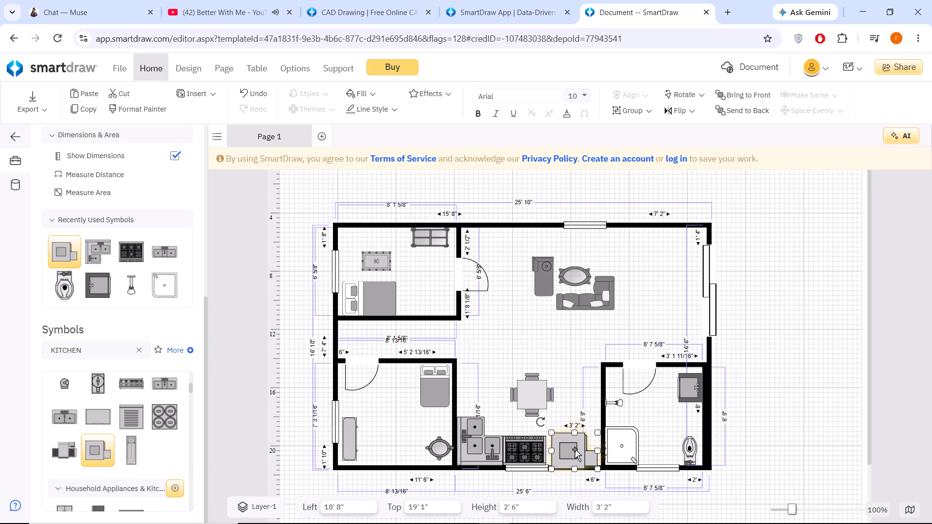
{"action": "left_click_drag", "start_coordinate": [539, 422], "coordinate": [579, 488]}
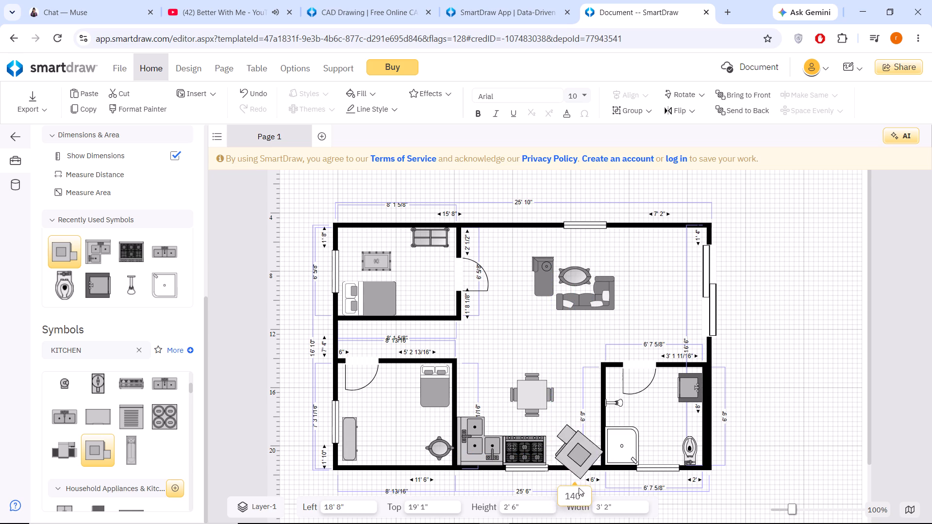
{"action": "left_click_drag", "start_coordinate": [579, 488], "coordinate": [555, 476]}
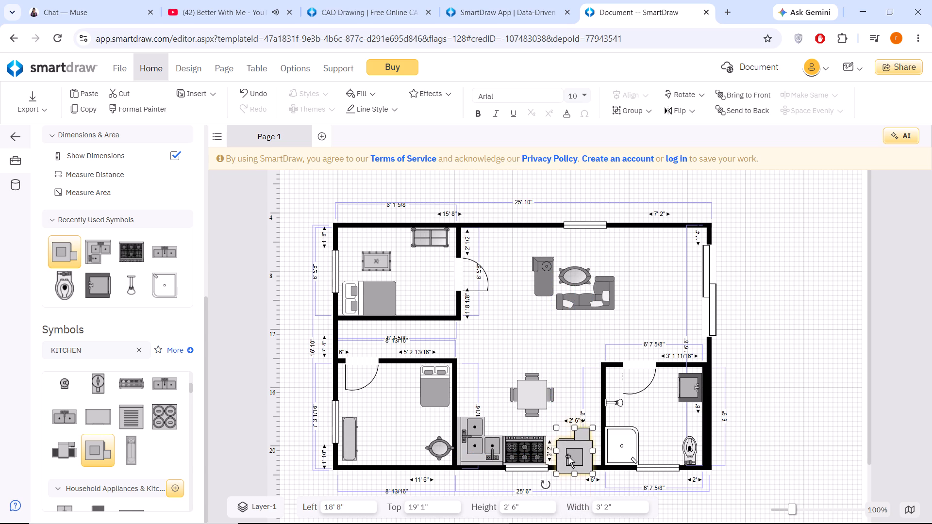
{"action": "left_click_drag", "start_coordinate": [571, 456], "coordinate": [562, 449]}
{"action": "left_click_drag", "start_coordinate": [566, 420], "coordinate": [567, 425]}
{"action": "left_click", "coordinate": [766, 394]}
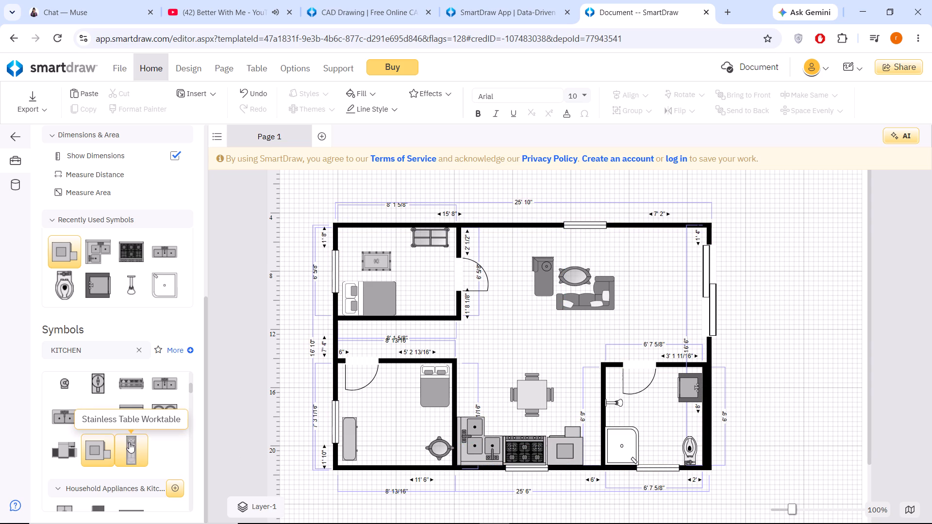
Place the 1' 4" by 1' appliance symbol listed after the Commercial Refrigerator above the L-shaped sink, rotated a quarter turn counterclockwise.
{"action": "scroll", "coordinate": [129, 442], "scroll_direction": "up", "scroll_amount": 2}
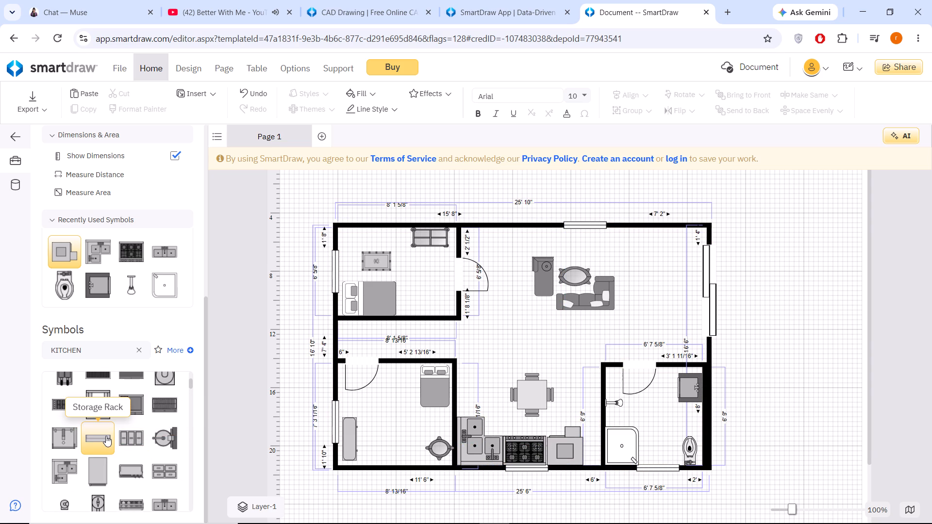
{"action": "scroll", "coordinate": [98, 464], "scroll_direction": "up", "scroll_amount": 1}
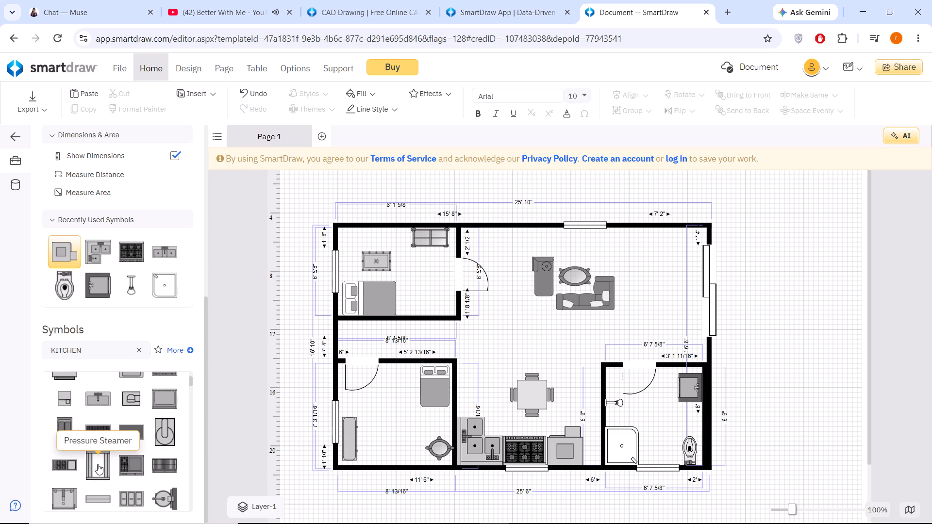
{"action": "scroll", "coordinate": [98, 464], "scroll_direction": "up", "scroll_amount": 1}
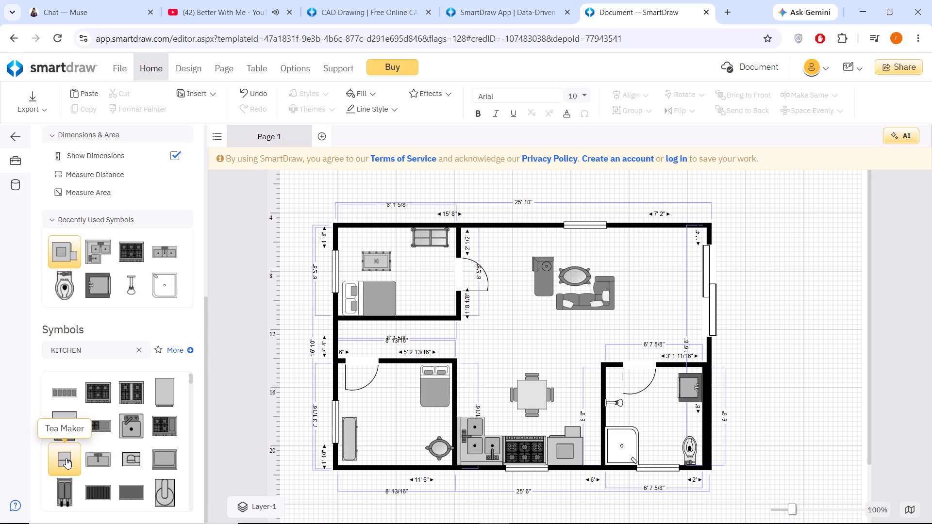
{"action": "scroll", "coordinate": [132, 436], "scroll_direction": "up", "scroll_amount": 2}
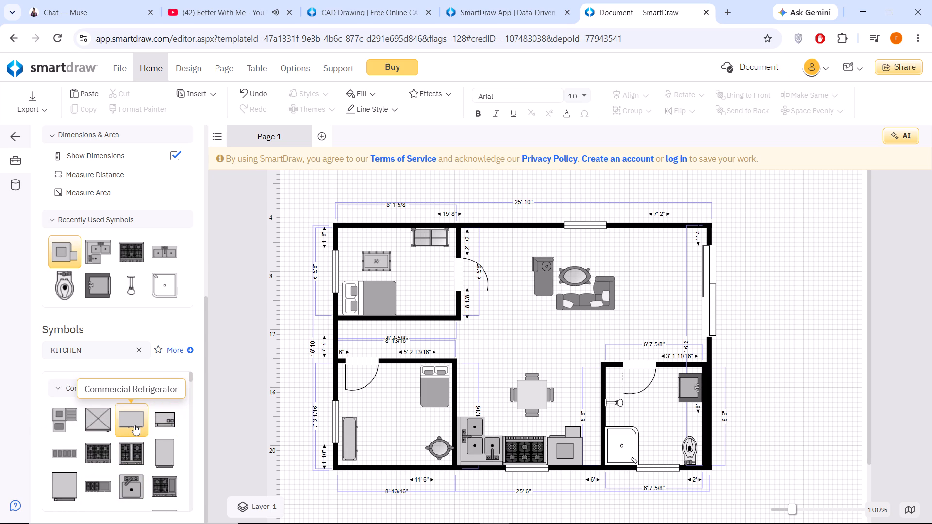
{"action": "left_click_drag", "start_coordinate": [159, 419], "coordinate": [613, 459]}
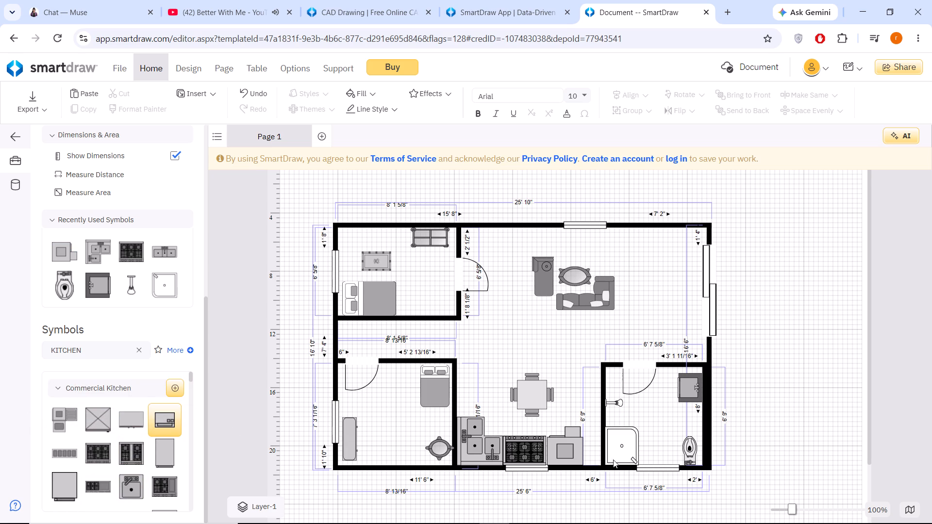
{"action": "left_click_drag", "start_coordinate": [613, 459], "coordinate": [591, 445]}
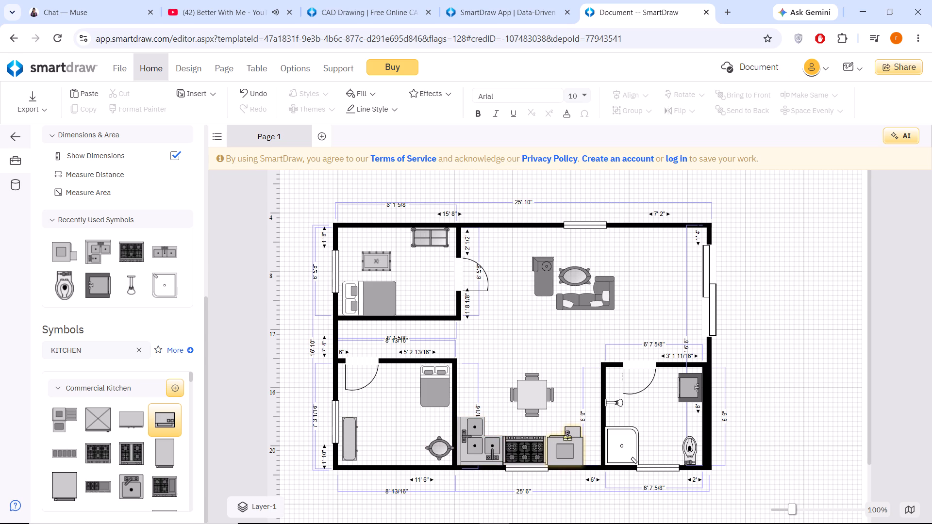
{"action": "left_click_drag", "start_coordinate": [167, 418], "coordinate": [500, 383]}
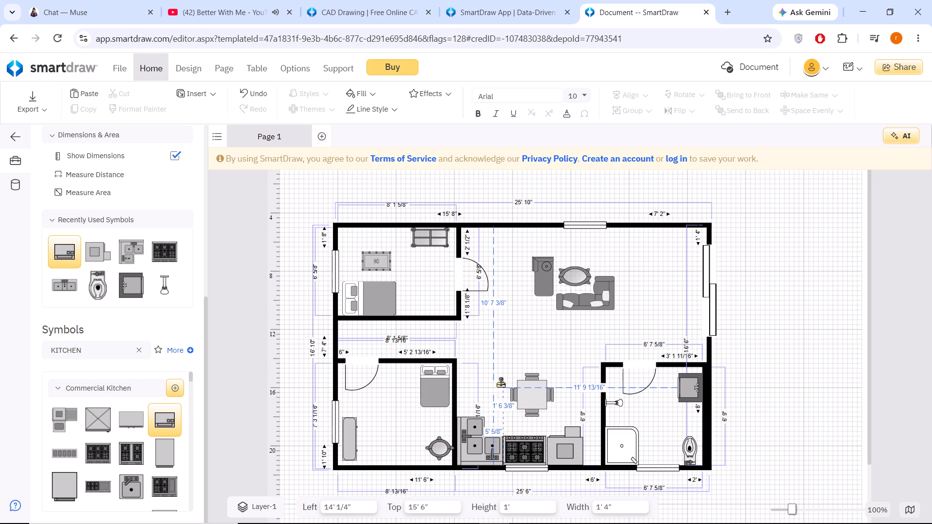
{"action": "left_click_drag", "start_coordinate": [500, 383], "coordinate": [488, 383]}
{"action": "left_click_drag", "start_coordinate": [466, 367], "coordinate": [461, 379]}
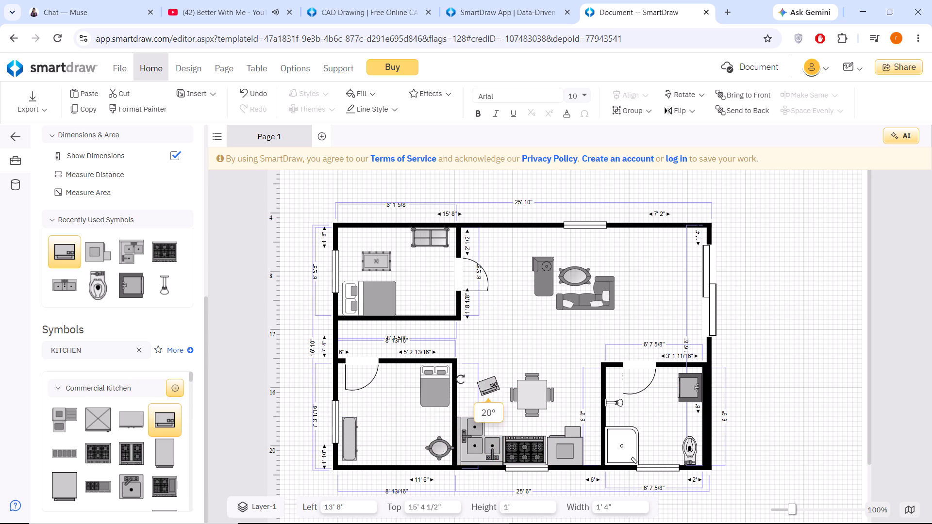
{"action": "left_click_drag", "start_coordinate": [461, 379], "coordinate": [466, 413]}
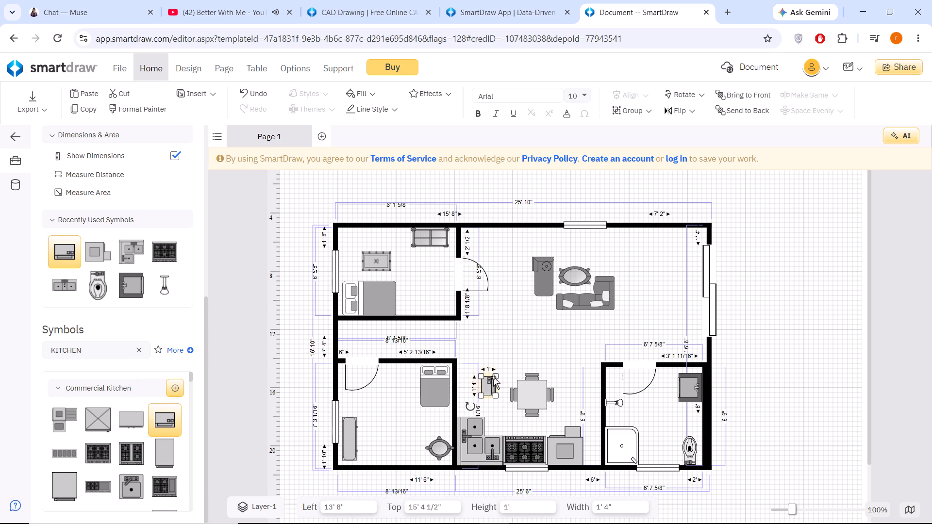
{"action": "left_click", "coordinate": [511, 366]}
Enlarge the small appliance to 1' 10 1/2" by 1' 4 7/8" and set it against the partition wall above the L-shaped sink.
{"action": "left_click", "coordinate": [492, 380]}
{"action": "left_click_drag", "start_coordinate": [496, 375], "coordinate": [510, 368]}
{"action": "left_click_drag", "start_coordinate": [495, 380], "coordinate": [472, 379]}
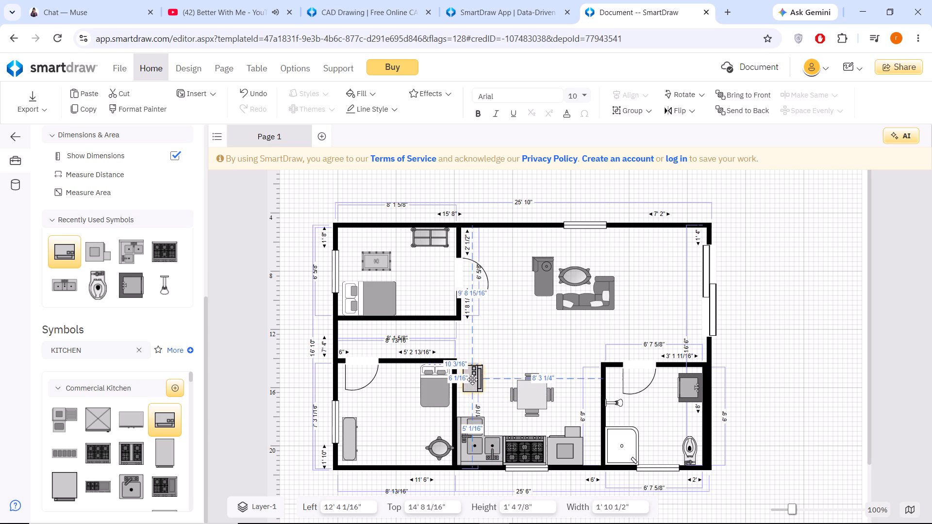
{"action": "left_click_drag", "start_coordinate": [472, 379], "coordinate": [472, 381]}
{"action": "left_click", "coordinate": [494, 385]}
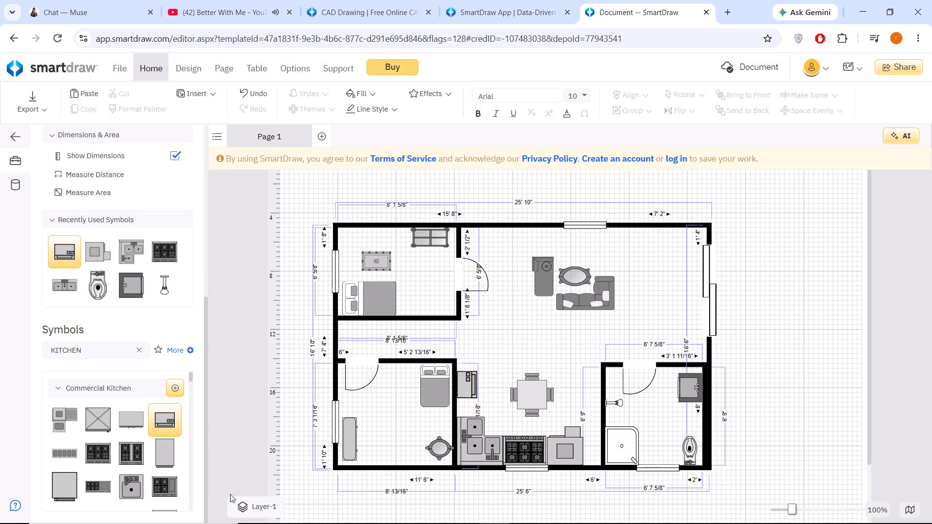
Place the 1' 10" by 1' 10" slatted symbol listed before the Bain Marie between the dishwasher and the bathroom wall.
{"action": "scroll", "coordinate": [133, 470], "scroll_direction": "down", "scroll_amount": 2}
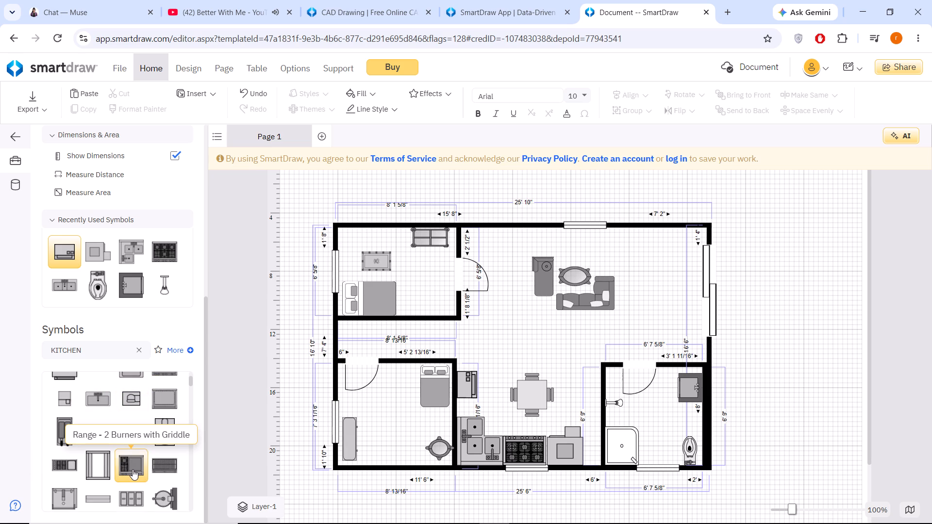
{"action": "scroll", "coordinate": [133, 469], "scroll_direction": "down", "scroll_amount": 1}
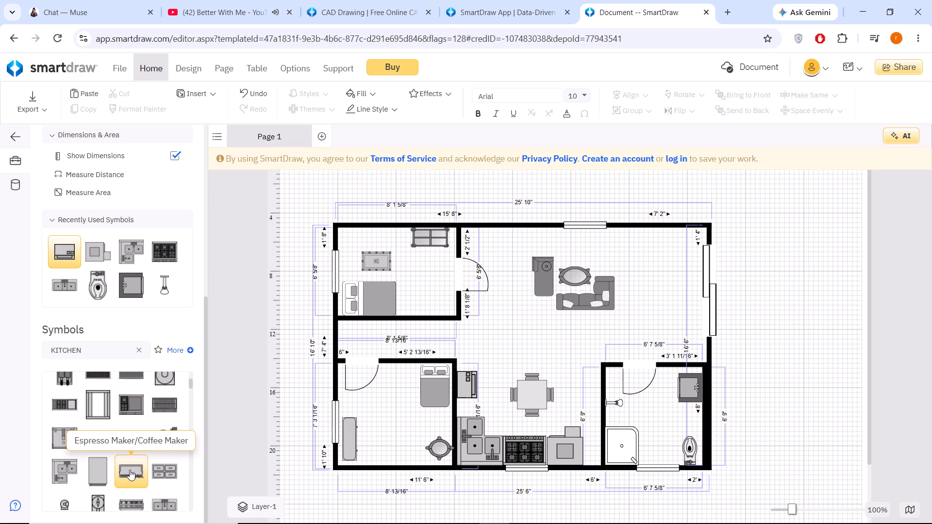
{"action": "scroll", "coordinate": [130, 470], "scroll_direction": "down", "scroll_amount": 1}
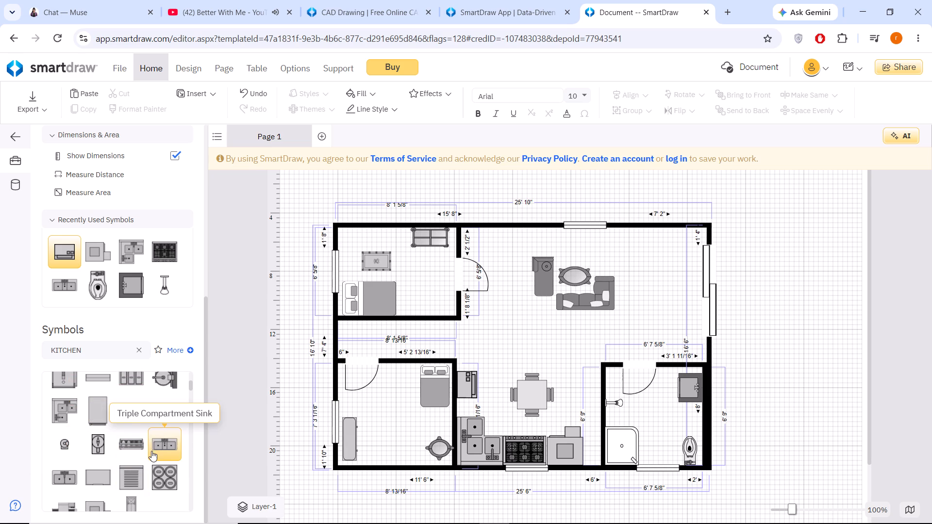
{"action": "scroll", "coordinate": [111, 475], "scroll_direction": "down", "scroll_amount": 1}
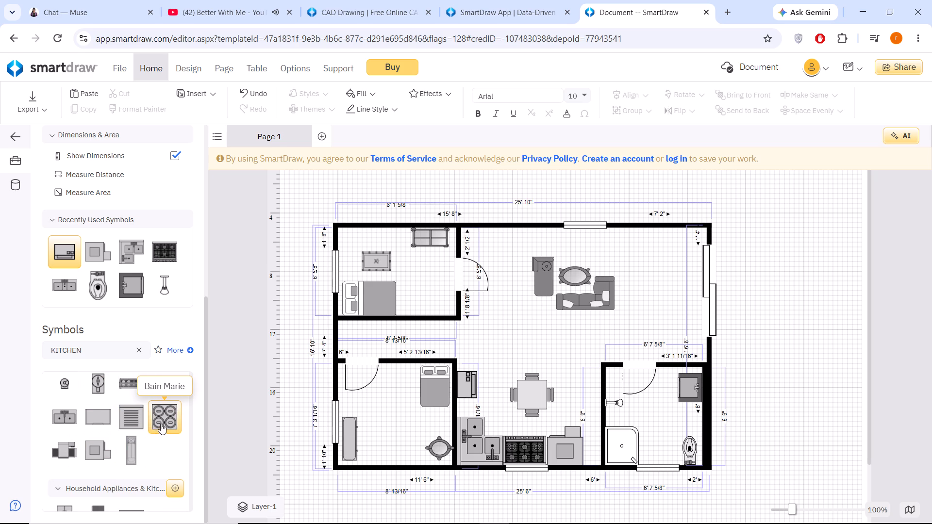
{"action": "left_click_drag", "start_coordinate": [138, 422], "coordinate": [590, 441]}
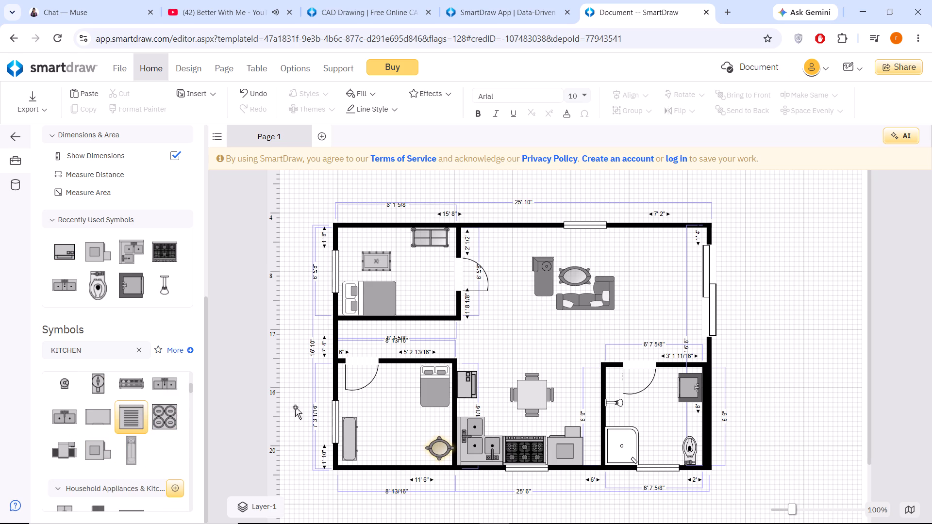
{"action": "left_click_drag", "start_coordinate": [131, 418], "coordinate": [591, 448]}
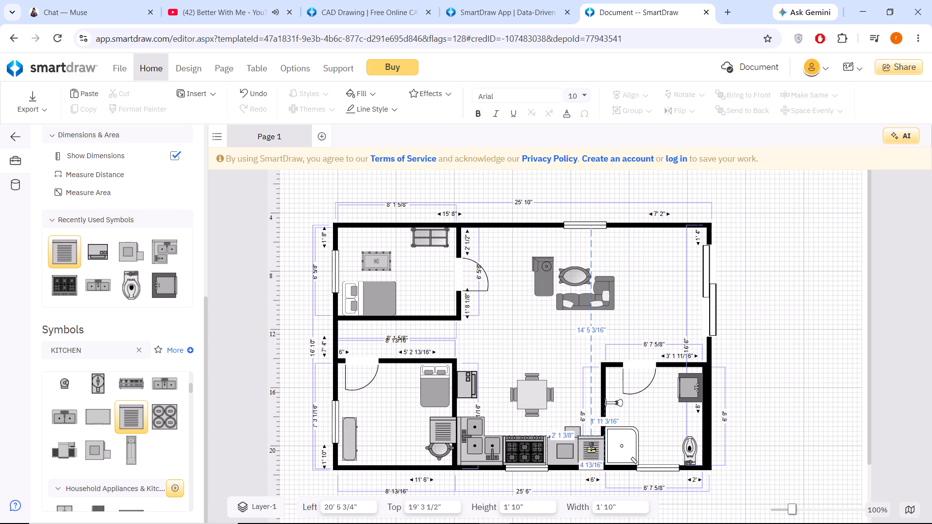
{"action": "left_click_drag", "start_coordinate": [591, 448], "coordinate": [593, 449]}
Resize the slatted kitchen unit beside the dishwasher to 1' 3 3/4" wide and 2' 1 3/4" deep, seated against the bottom wall.
{"action": "left_click", "coordinate": [580, 451]}
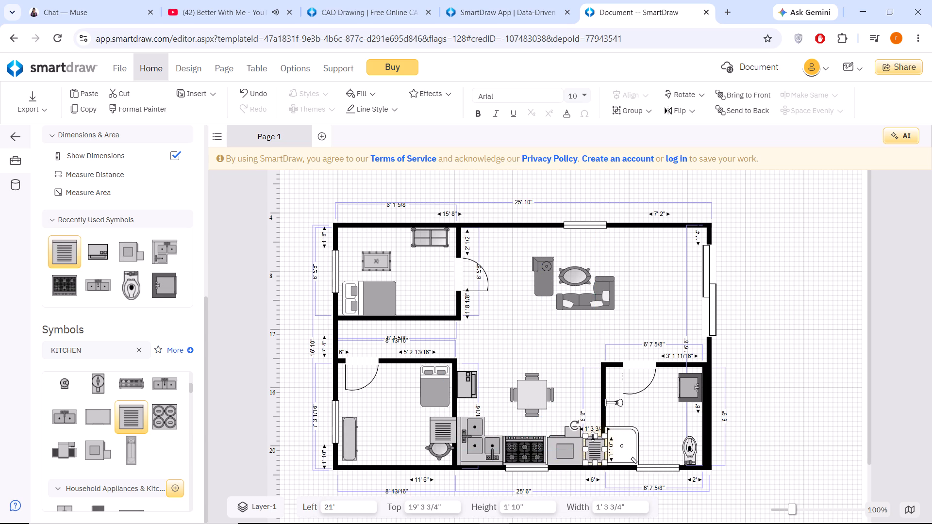
{"action": "left_click_drag", "start_coordinate": [593, 437], "coordinate": [594, 430]}
{"action": "left_click", "coordinate": [593, 449]}
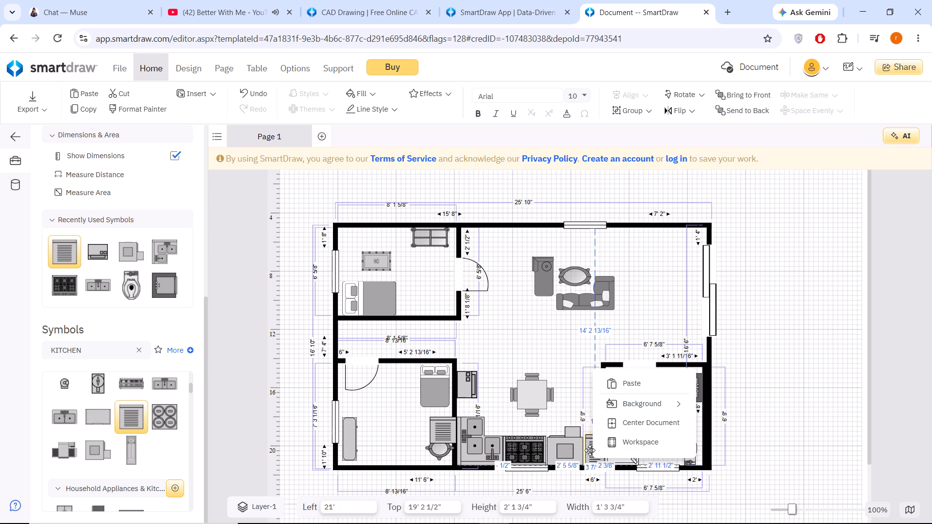
{"action": "left_click", "coordinate": [800, 420]}
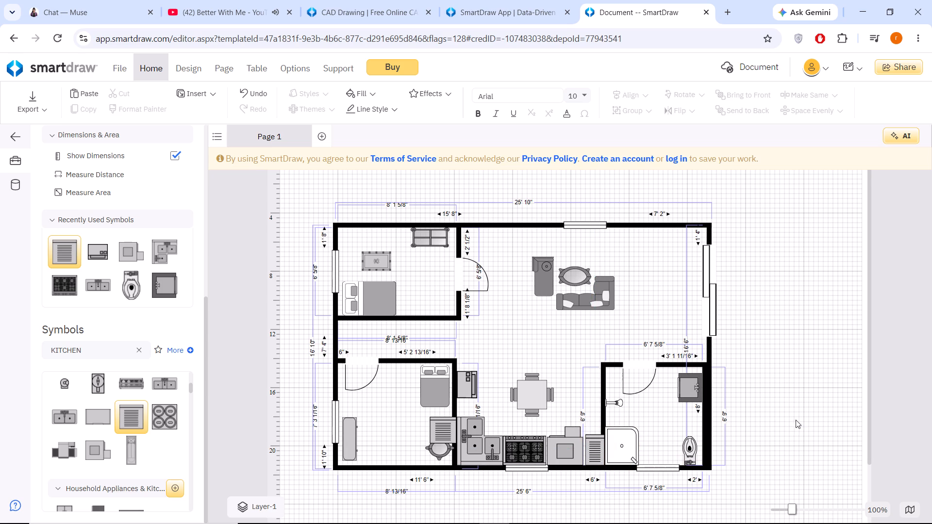
Narrow the slatted kitchen unit slightly on its bathroom side so it clears the bathroom wall.
{"action": "left_click", "coordinate": [592, 455]}
{"action": "left_click_drag", "start_coordinate": [604, 449], "coordinate": [599, 447]}
{"action": "left_click", "coordinate": [790, 423]}
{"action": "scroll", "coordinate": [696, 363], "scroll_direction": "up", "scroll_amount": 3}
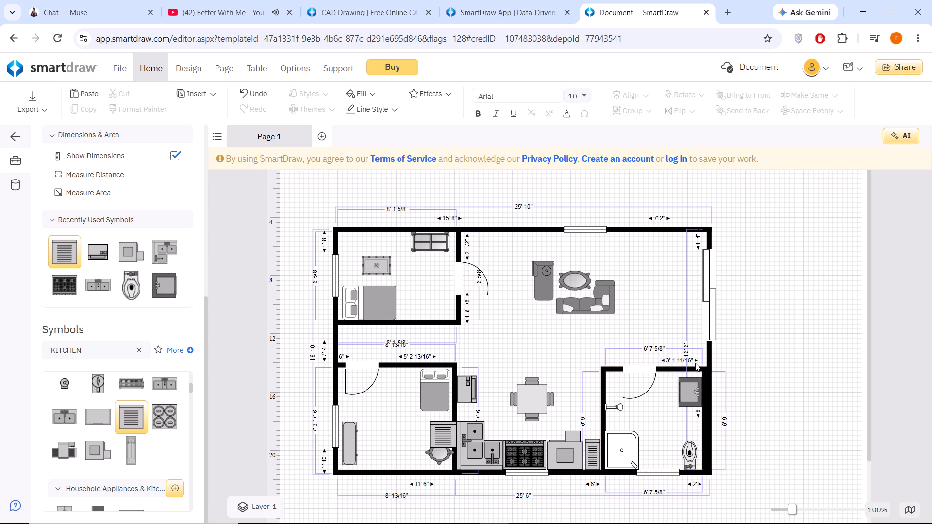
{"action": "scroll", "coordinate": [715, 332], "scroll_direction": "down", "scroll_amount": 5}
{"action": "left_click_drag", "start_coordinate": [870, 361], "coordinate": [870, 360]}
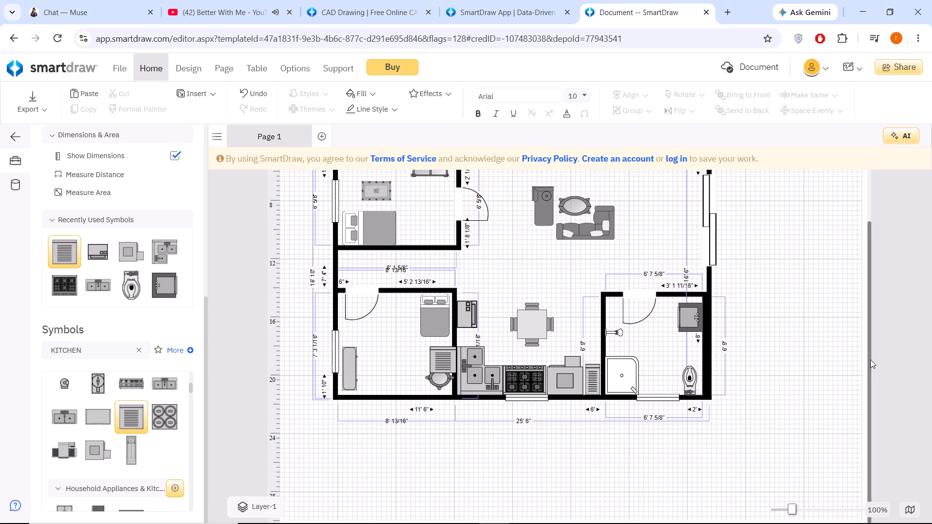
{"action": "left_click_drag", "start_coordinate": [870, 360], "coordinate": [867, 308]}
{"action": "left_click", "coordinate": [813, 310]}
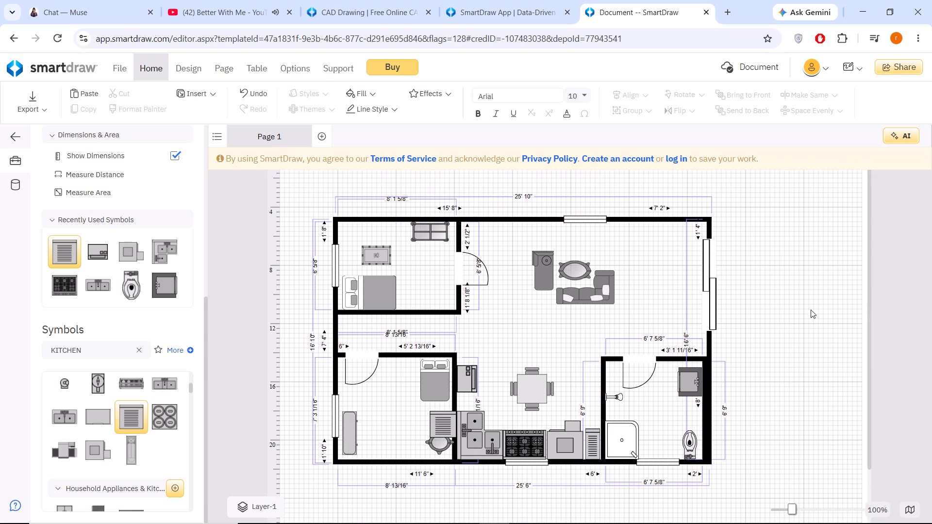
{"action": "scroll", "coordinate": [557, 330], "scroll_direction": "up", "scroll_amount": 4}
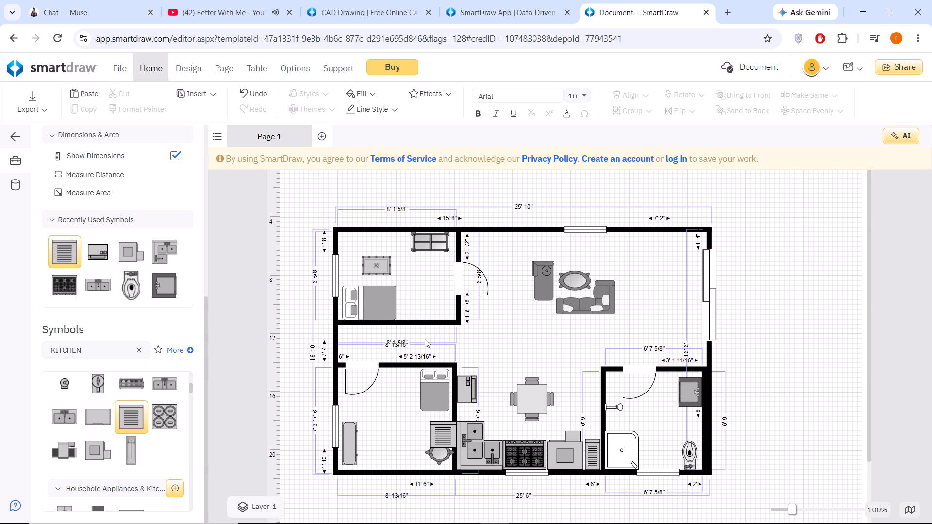
Hide the dimensions on the whole floor plan.
{"action": "left_click", "coordinate": [428, 344]}
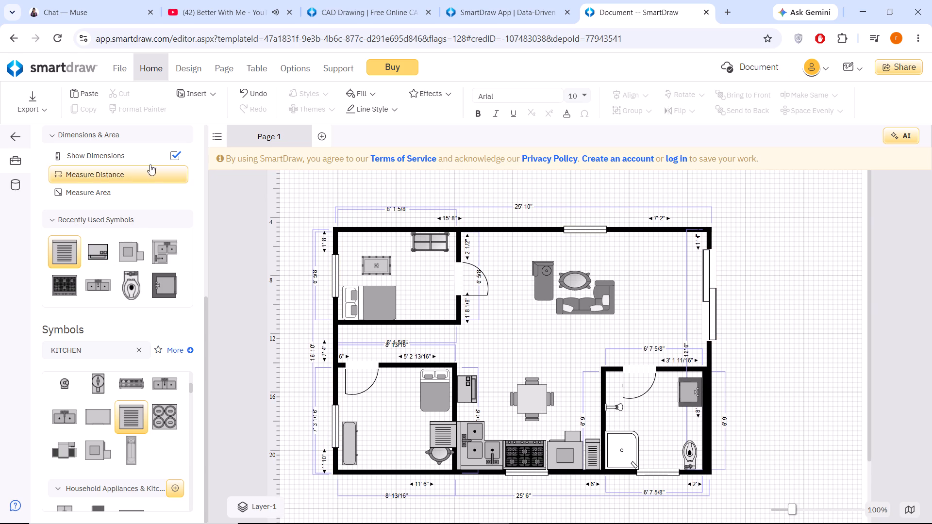
{"action": "left_click", "coordinate": [175, 159]}
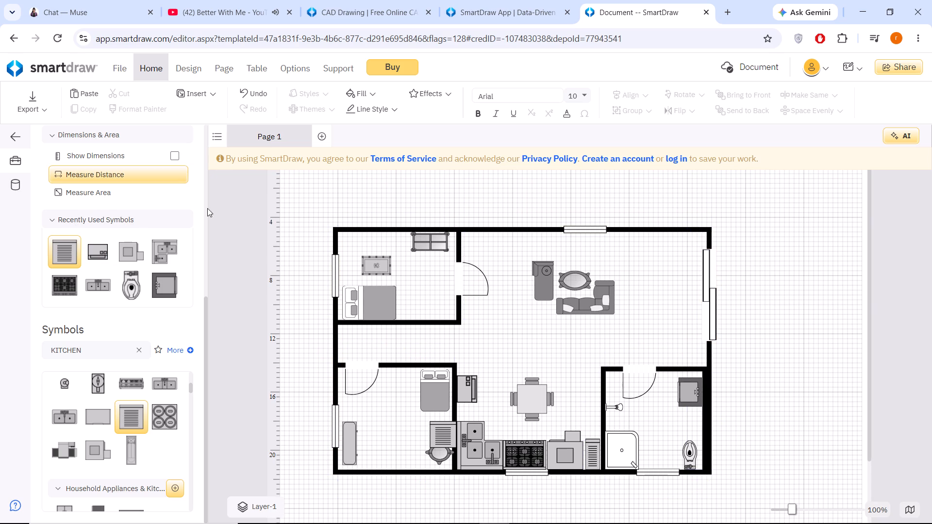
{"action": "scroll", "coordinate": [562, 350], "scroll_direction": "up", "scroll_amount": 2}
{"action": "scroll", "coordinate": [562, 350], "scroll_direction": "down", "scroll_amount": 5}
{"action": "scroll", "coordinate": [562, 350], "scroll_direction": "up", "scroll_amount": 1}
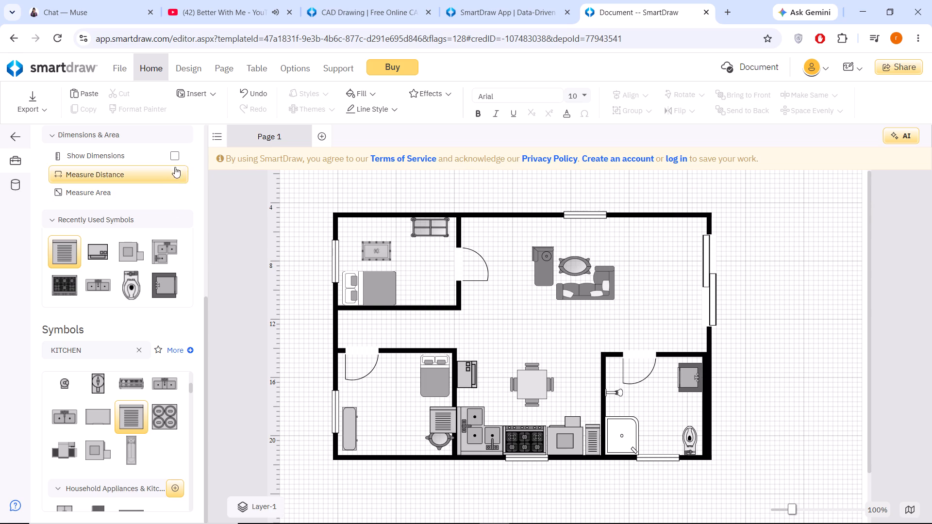
Show the dimensions on the whole floor plan.
{"action": "left_click", "coordinate": [178, 159]}
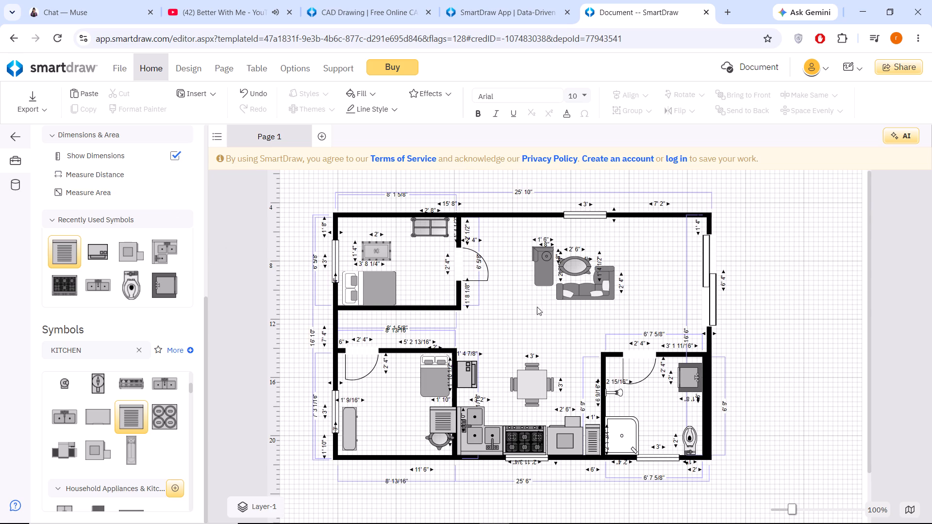
{"action": "left_click", "coordinate": [548, 322]}
{"action": "scroll", "coordinate": [529, 337], "scroll_direction": "up", "scroll_amount": 2}
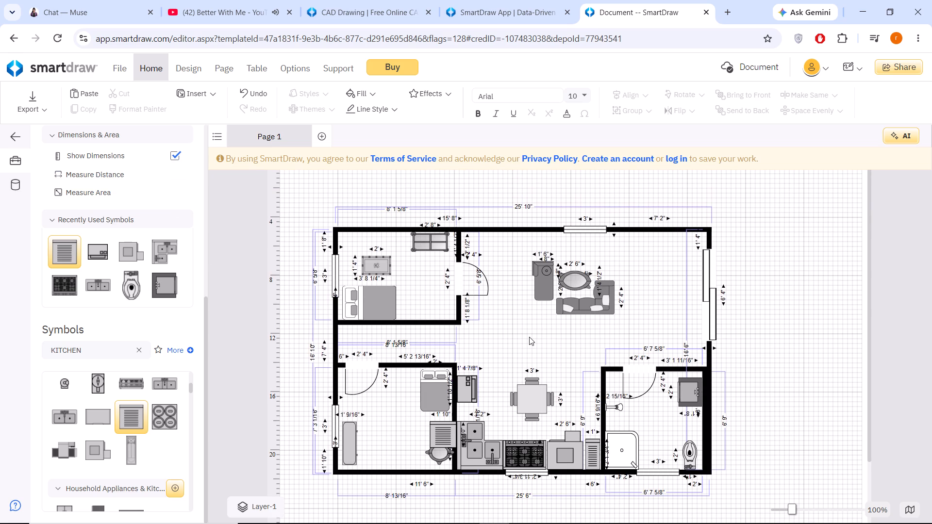
{"action": "double_click", "coordinate": [529, 337]}
{"action": "left_click", "coordinate": [665, 311]}
{"action": "left_click", "coordinate": [518, 345]}
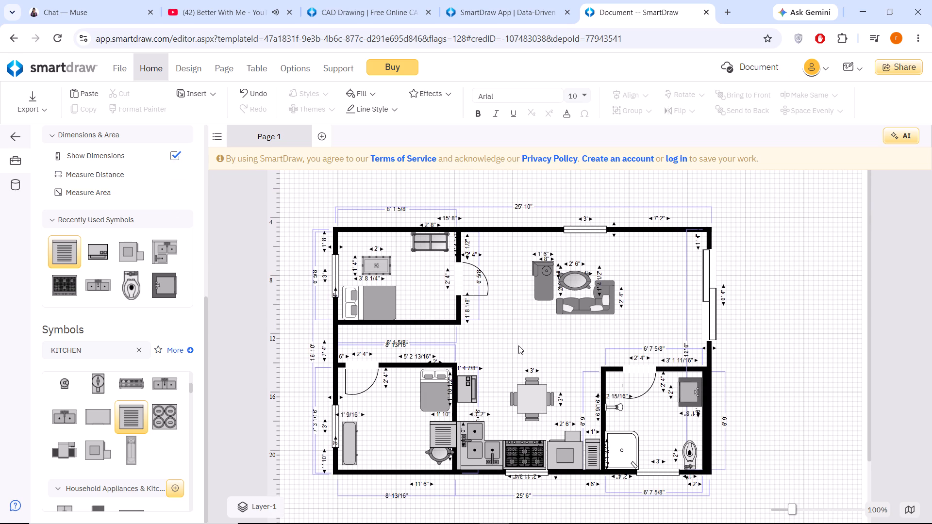
Place two Dryer kitchen symbols in the main room, one beside the lower bedroom's corner and one just above the bathroom door.
{"action": "scroll", "coordinate": [116, 391], "scroll_direction": "down", "scroll_amount": 1}
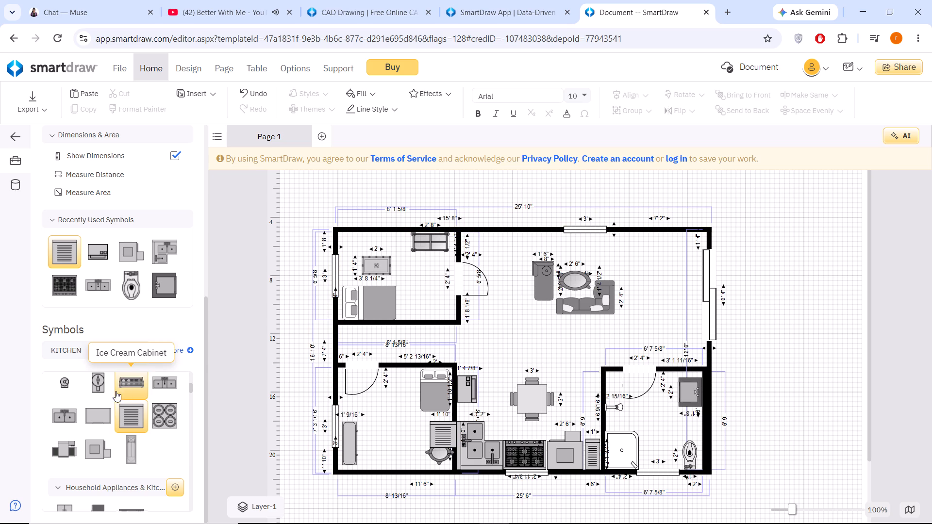
{"action": "scroll", "coordinate": [116, 391], "scroll_direction": "down", "scroll_amount": 4}
{"action": "scroll", "coordinate": [111, 438], "scroll_direction": "down", "scroll_amount": 2}
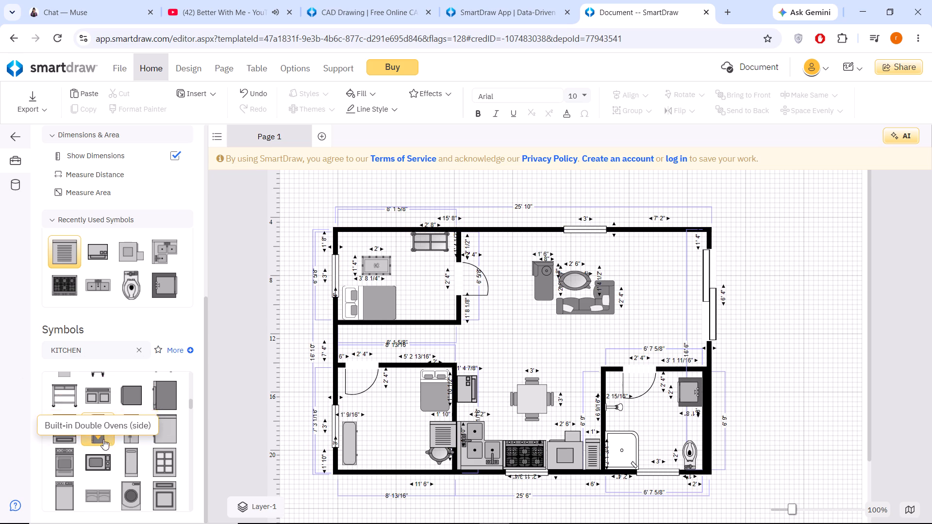
{"action": "scroll", "coordinate": [95, 431], "scroll_direction": "down", "scroll_amount": 2}
{"action": "scroll", "coordinate": [95, 431], "scroll_direction": "up", "scroll_amount": 2}
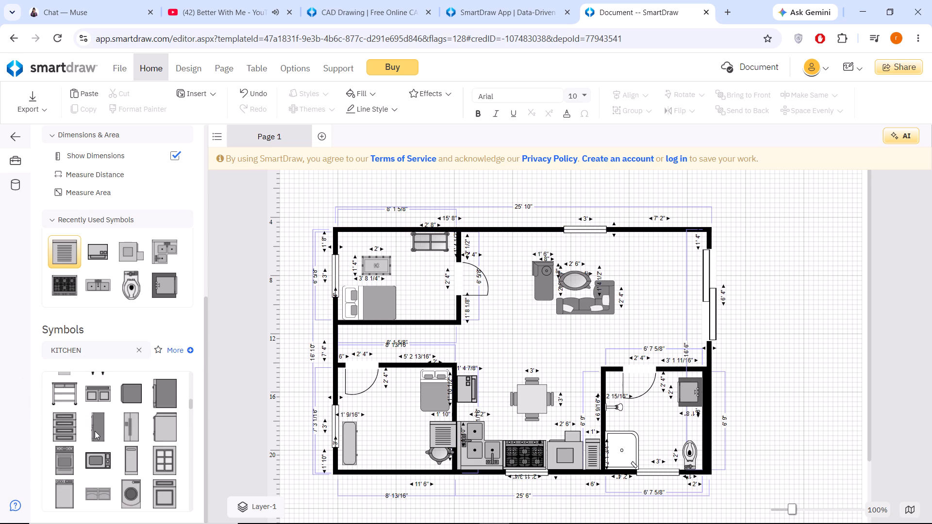
{"action": "scroll", "coordinate": [95, 431], "scroll_direction": "up", "scroll_amount": 1}
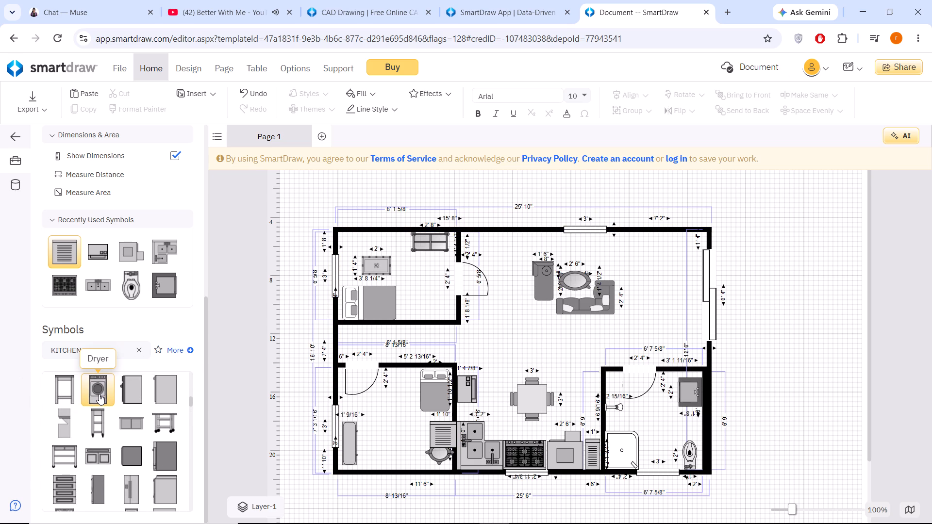
{"action": "left_click_drag", "start_coordinate": [99, 393], "coordinate": [427, 365]}
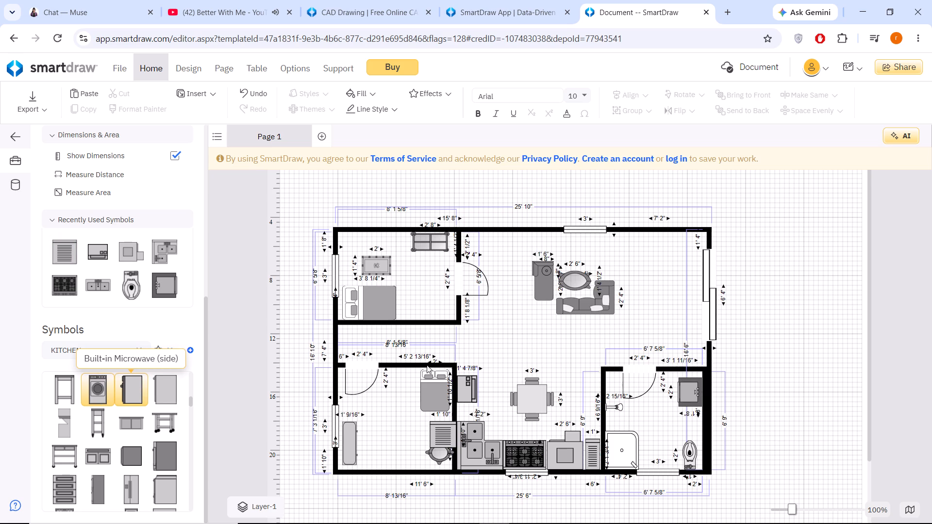
{"action": "left_click_drag", "start_coordinate": [427, 365], "coordinate": [684, 351]}
{"action": "left_click_drag", "start_coordinate": [99, 396], "coordinate": [123, 392]}
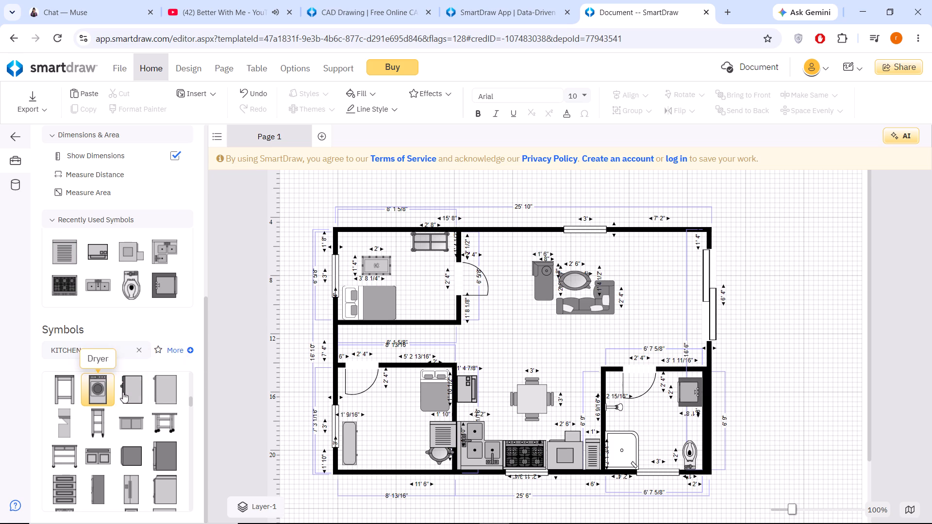
{"action": "left_click_drag", "start_coordinate": [123, 392], "coordinate": [651, 342]}
Turn the dryer above the bathroom upside down and shrink it to 1' 8" wide by 2' 5" high.
{"action": "left_click_drag", "start_coordinate": [628, 308], "coordinate": [632, 303]}
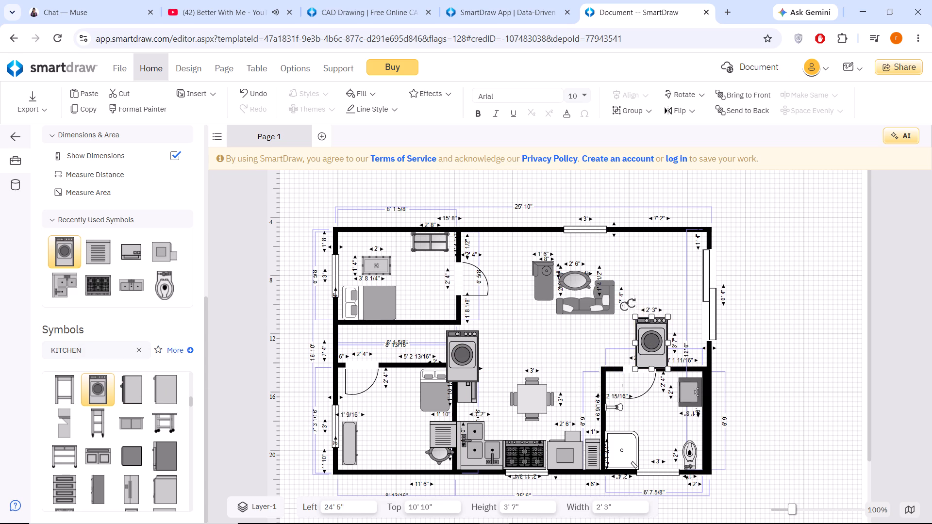
{"action": "left_click_drag", "start_coordinate": [632, 303], "coordinate": [664, 354]}
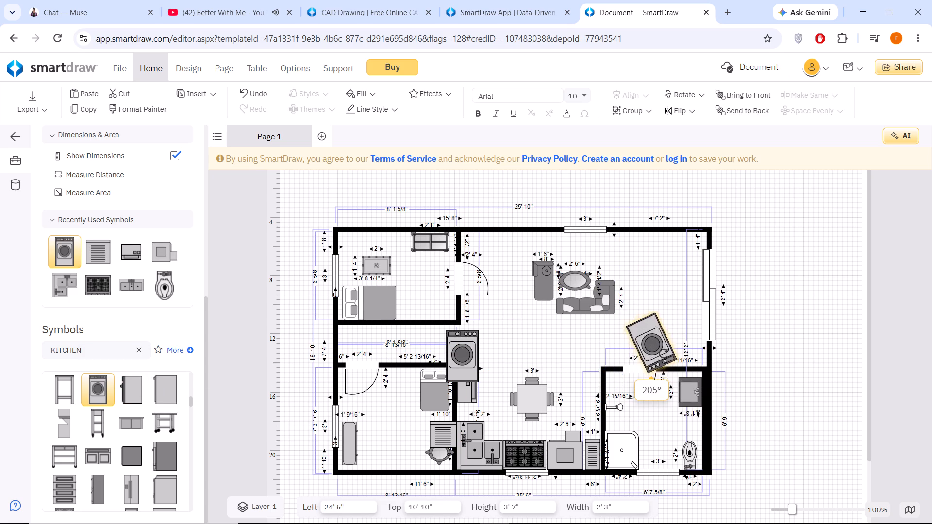
{"action": "left_click_drag", "start_coordinate": [664, 354], "coordinate": [660, 356]}
{"action": "left_click_drag", "start_coordinate": [636, 316], "coordinate": [647, 327]}
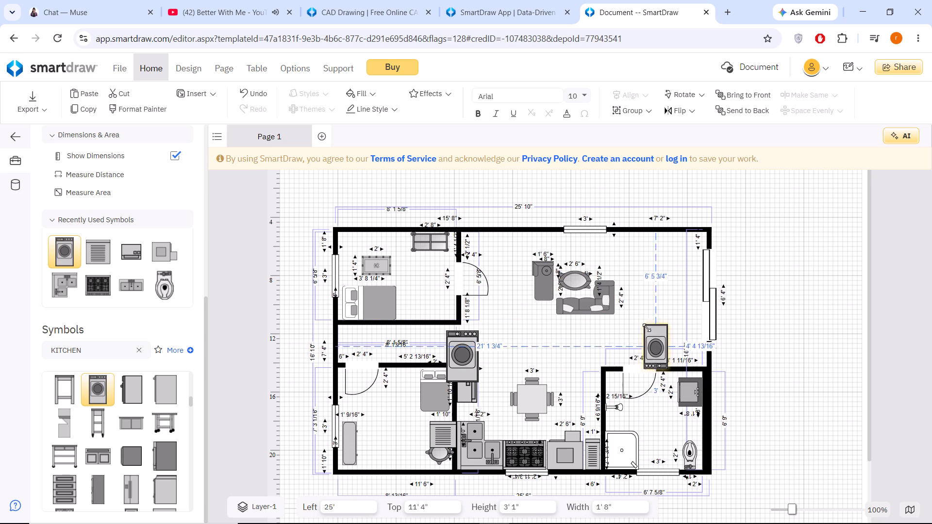
{"action": "left_click_drag", "start_coordinate": [647, 327], "coordinate": [644, 334]}
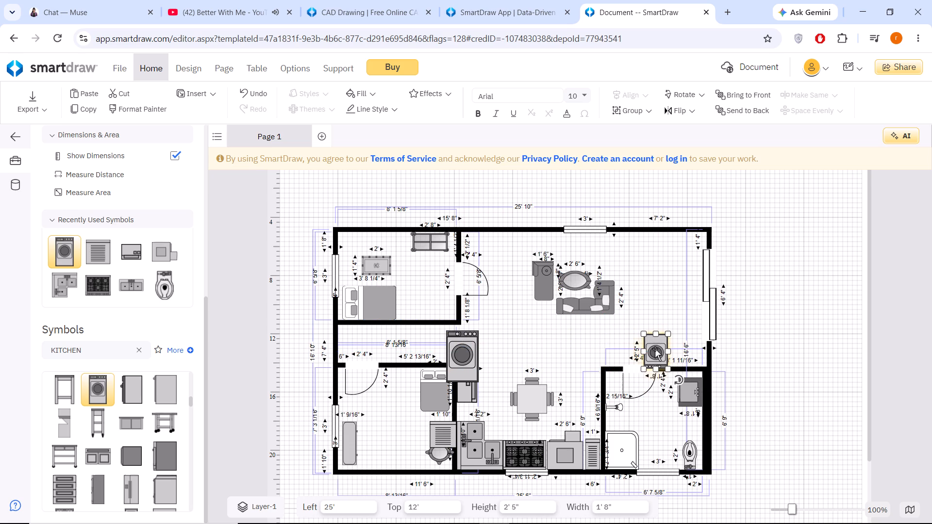
Turn the small dryer sideways and move it into the corner between the bathroom's upper wall and the outer wall.
{"action": "left_click_drag", "start_coordinate": [655, 349], "coordinate": [674, 344]}
{"action": "left_click_drag", "start_coordinate": [694, 377], "coordinate": [699, 328]}
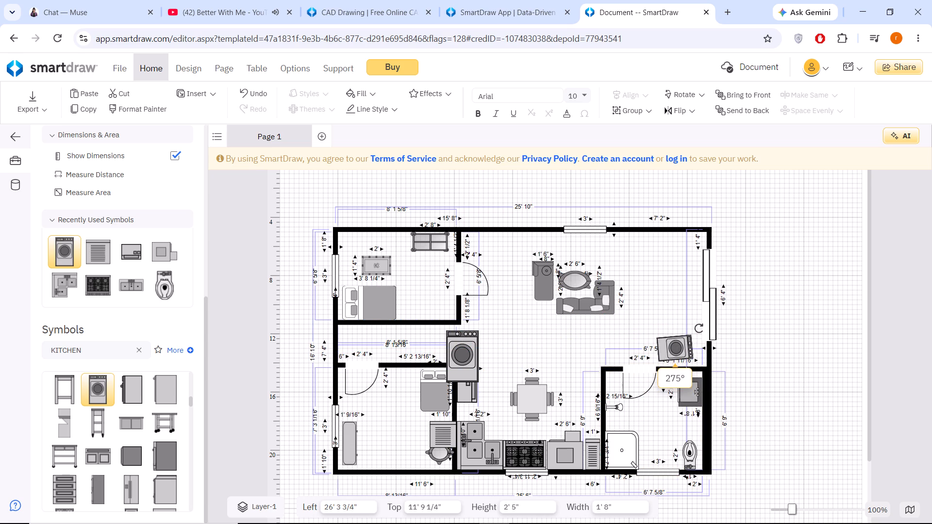
{"action": "left_click_drag", "start_coordinate": [699, 328], "coordinate": [701, 332]}
{"action": "left_click_drag", "start_coordinate": [673, 343], "coordinate": [689, 349]}
Resize the corner dryer to 1' 5" wide by 2' 3/4" high so it fits against both walls.
{"action": "left_click", "coordinate": [688, 342]}
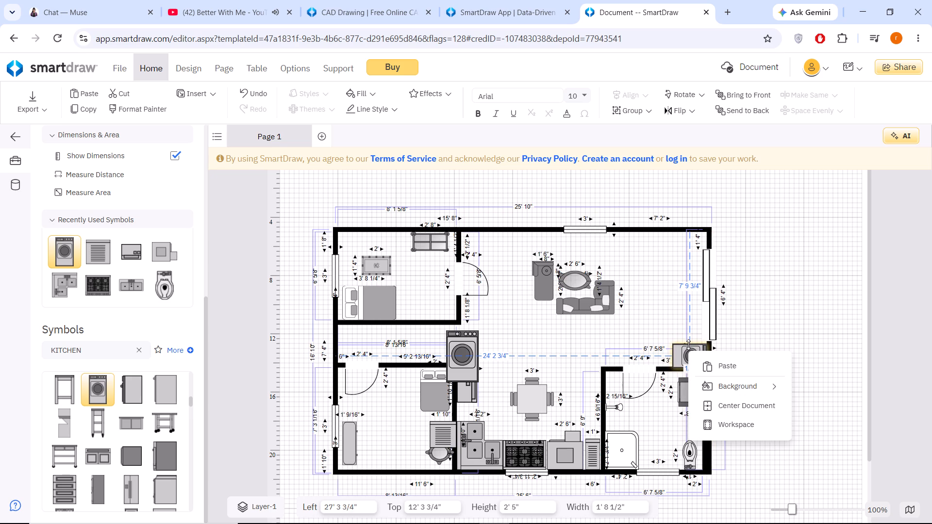
{"action": "left_click", "coordinate": [684, 336]}
{"action": "left_click", "coordinate": [678, 360]}
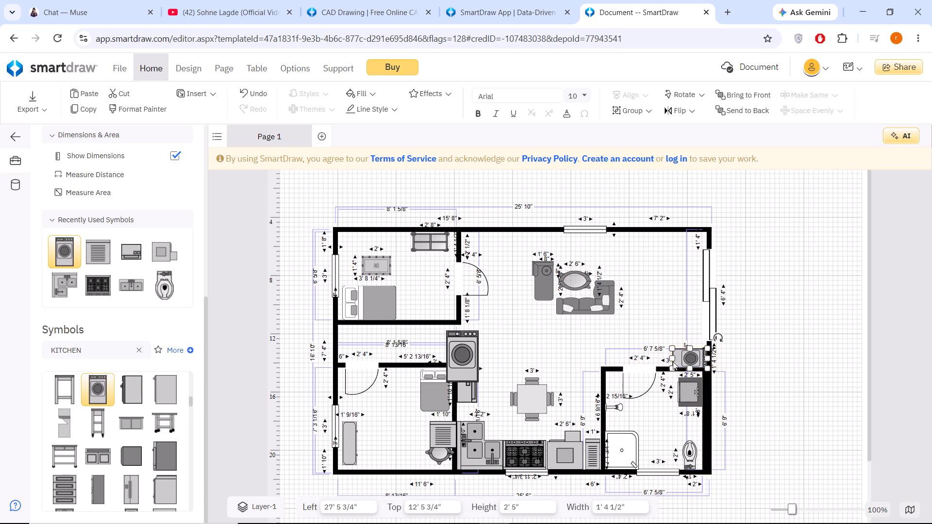
{"action": "left_click_drag", "start_coordinate": [670, 369], "coordinate": [672, 367]}
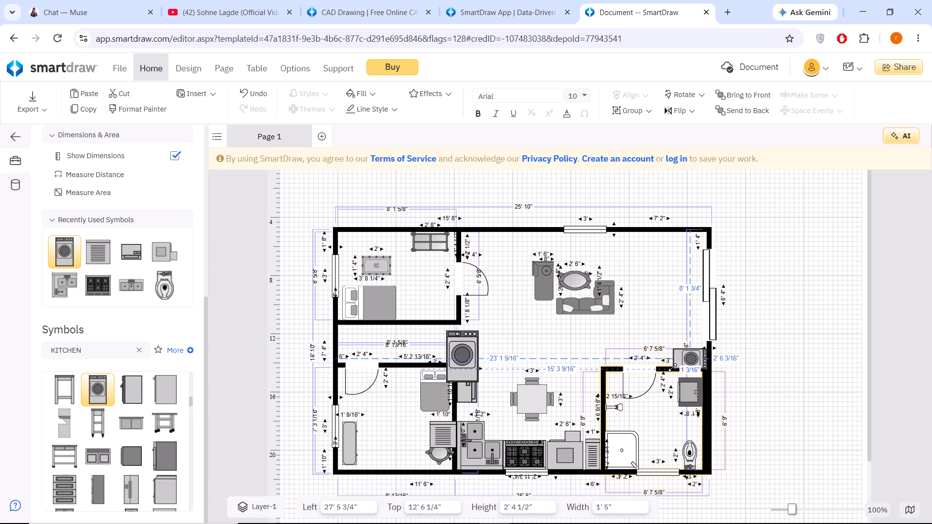
{"action": "left_click_drag", "start_coordinate": [672, 367], "coordinate": [677, 366]}
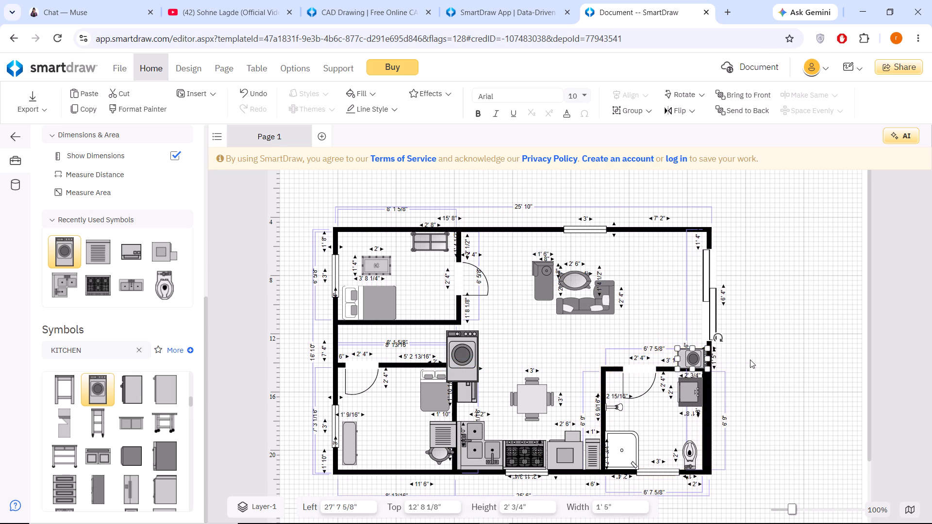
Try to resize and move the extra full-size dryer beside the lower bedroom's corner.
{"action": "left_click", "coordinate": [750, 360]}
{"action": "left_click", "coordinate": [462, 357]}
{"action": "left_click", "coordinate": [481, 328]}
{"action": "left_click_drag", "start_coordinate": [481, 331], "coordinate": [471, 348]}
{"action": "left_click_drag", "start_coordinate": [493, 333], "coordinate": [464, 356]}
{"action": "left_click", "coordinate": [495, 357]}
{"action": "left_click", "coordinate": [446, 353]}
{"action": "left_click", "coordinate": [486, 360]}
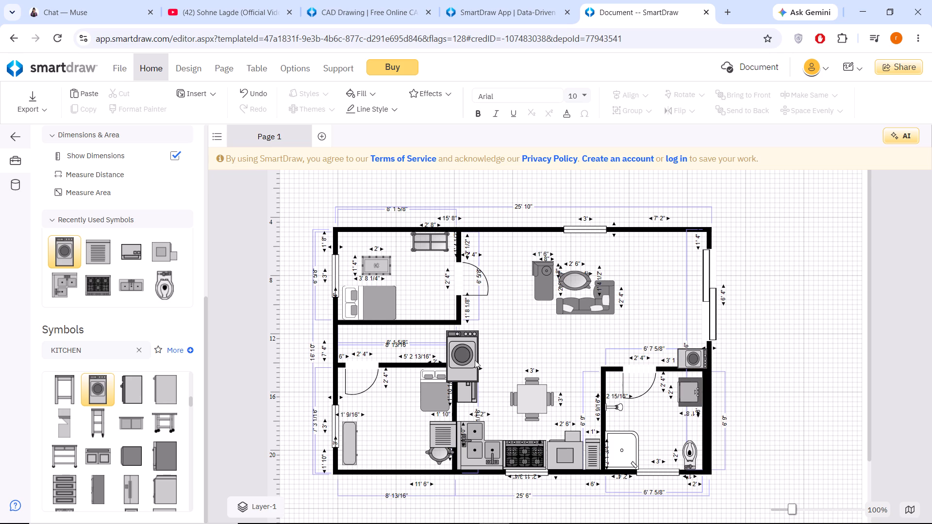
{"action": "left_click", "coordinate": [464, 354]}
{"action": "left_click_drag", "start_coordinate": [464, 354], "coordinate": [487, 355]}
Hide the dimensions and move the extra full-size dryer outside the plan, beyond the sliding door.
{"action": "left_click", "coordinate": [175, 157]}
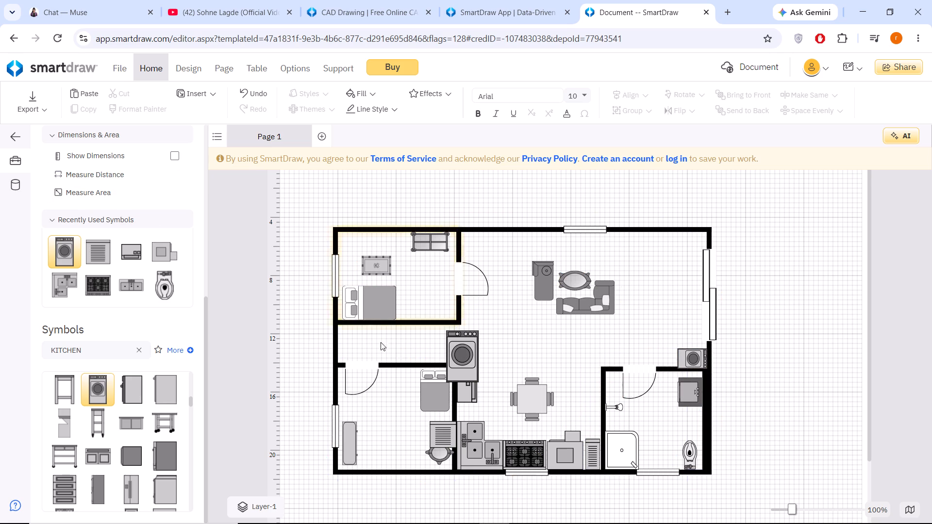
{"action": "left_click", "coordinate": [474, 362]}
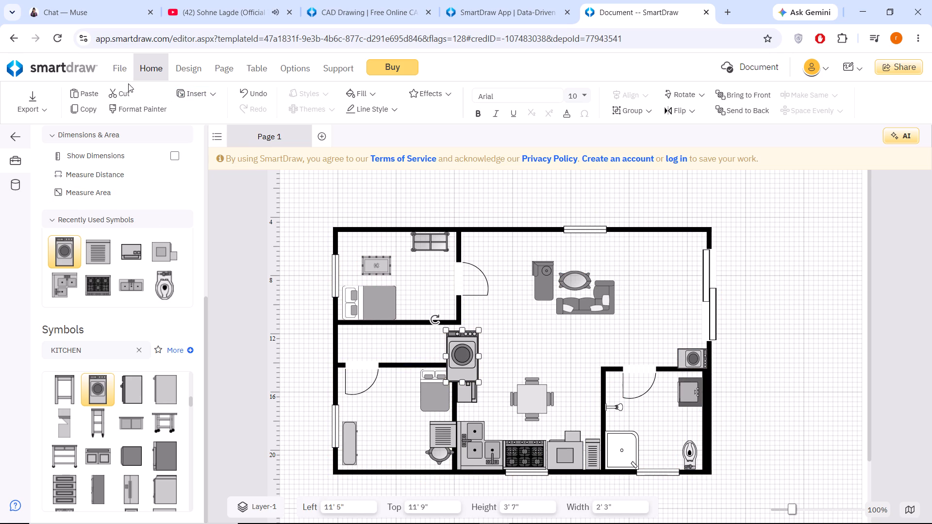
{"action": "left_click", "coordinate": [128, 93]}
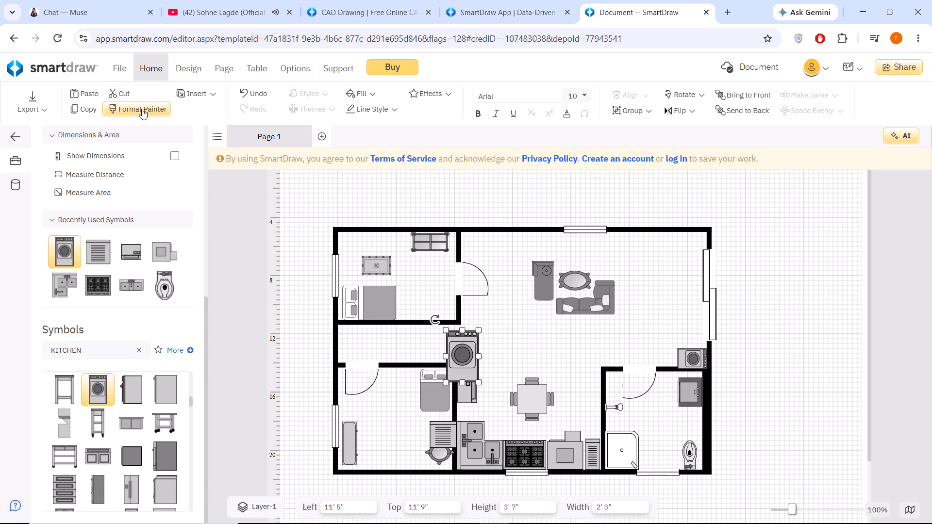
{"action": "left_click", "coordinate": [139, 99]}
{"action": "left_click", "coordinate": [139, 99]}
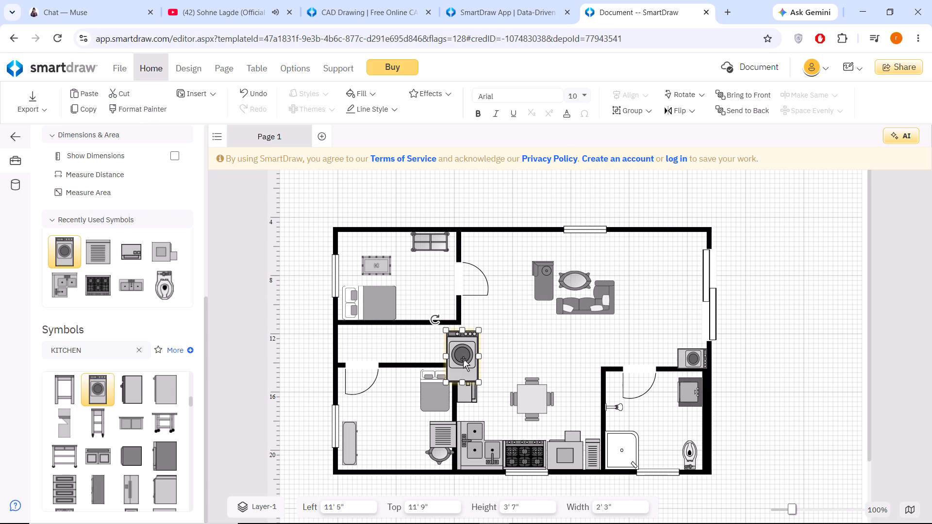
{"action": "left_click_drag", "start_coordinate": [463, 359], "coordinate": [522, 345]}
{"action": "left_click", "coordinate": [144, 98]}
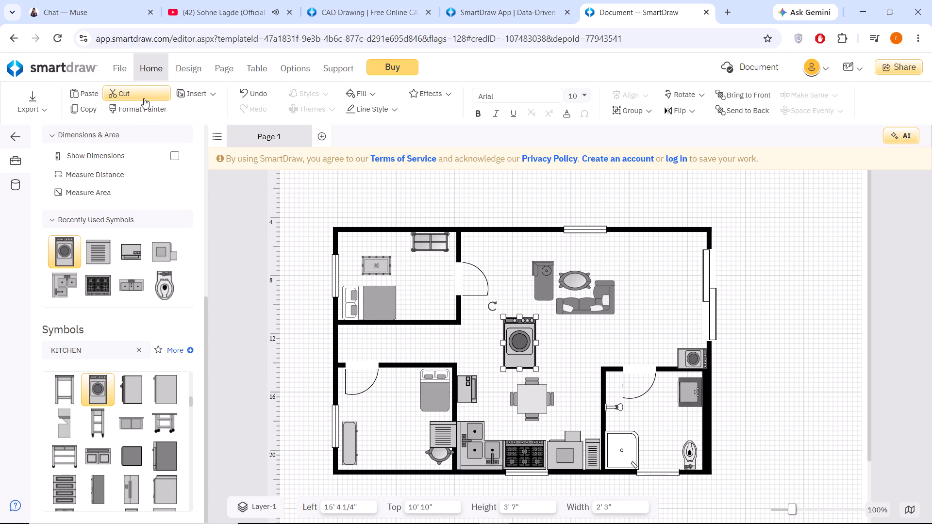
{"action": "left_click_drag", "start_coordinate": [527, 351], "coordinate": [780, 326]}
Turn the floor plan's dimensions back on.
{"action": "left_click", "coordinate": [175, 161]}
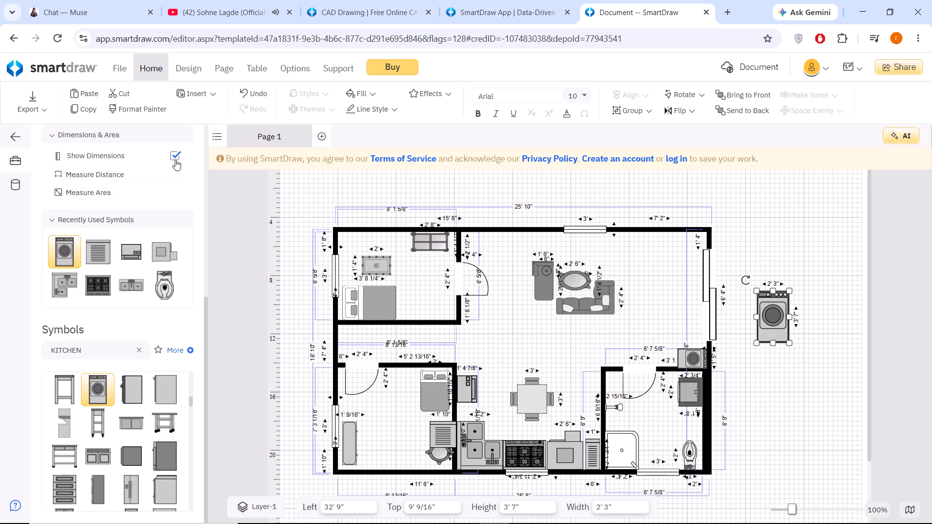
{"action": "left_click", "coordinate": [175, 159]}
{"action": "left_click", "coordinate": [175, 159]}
Delete the extra full-size dryer standing outside the plan.
{"action": "left_click", "coordinate": [110, 271]}
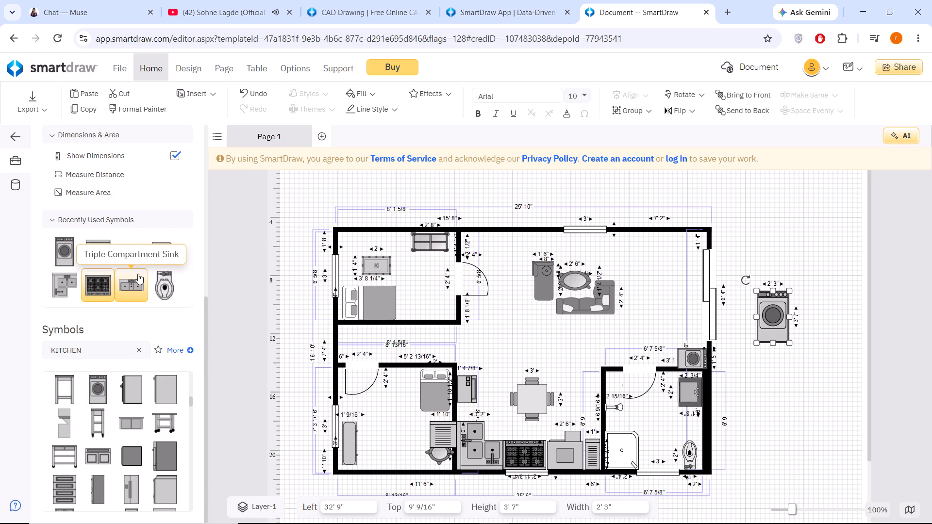
{"action": "left_click", "coordinate": [777, 320]}
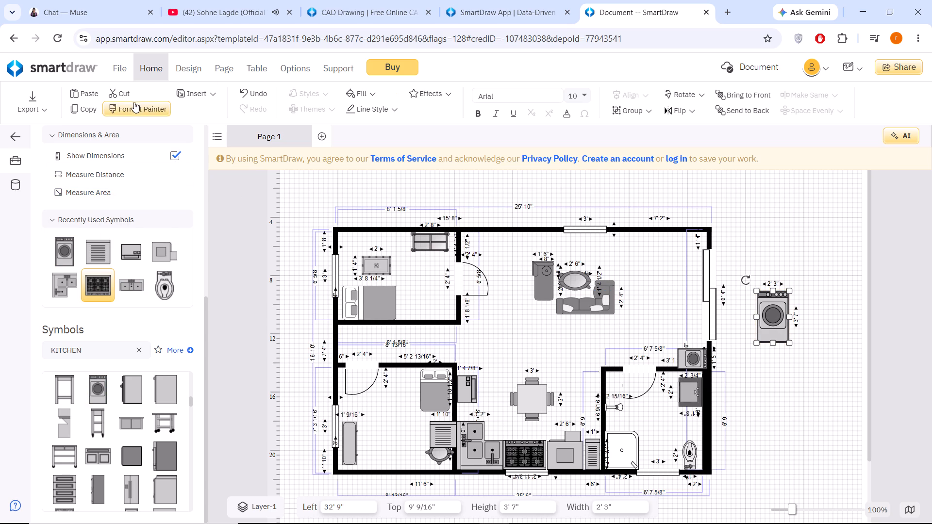
{"action": "left_click", "coordinate": [129, 94]}
{"action": "triple_click", "coordinate": [129, 94]}
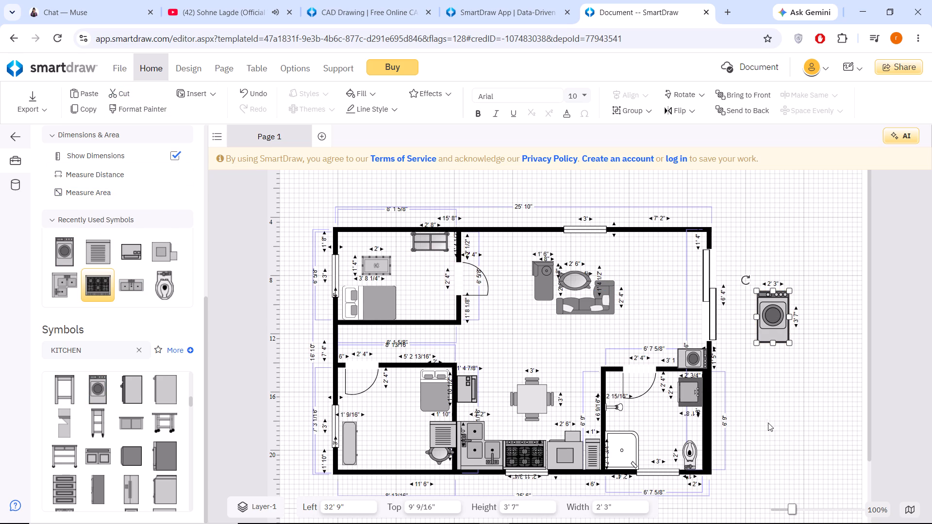
{"action": "left_click", "coordinate": [769, 423]}
{"action": "scroll", "coordinate": [770, 423], "scroll_direction": "down", "scroll_amount": 1}
{"action": "scroll", "coordinate": [770, 423], "scroll_direction": "up", "scroll_amount": 1}
{"action": "left_click_drag", "start_coordinate": [777, 328], "coordinate": [781, 334]}
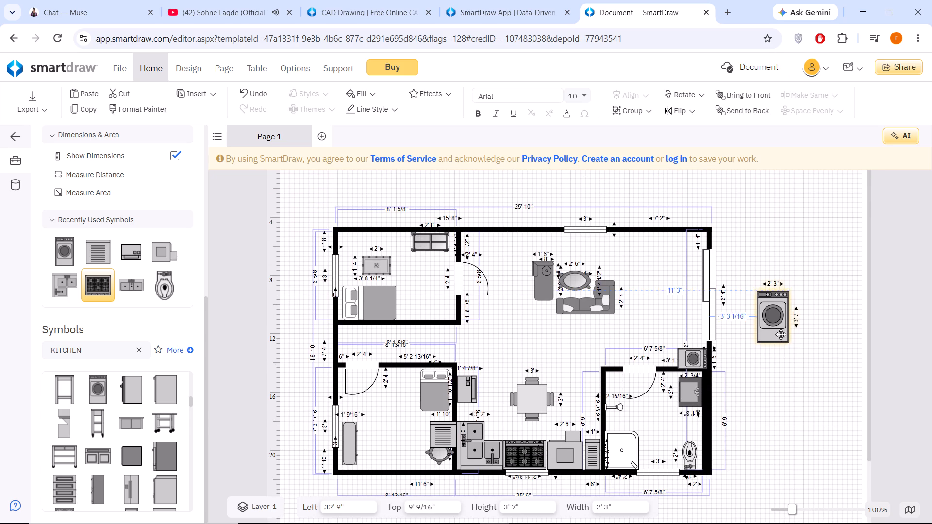
{"action": "left_click_drag", "start_coordinate": [781, 334], "coordinate": [785, 383]}
{"action": "right_click", "coordinate": [788, 379]}
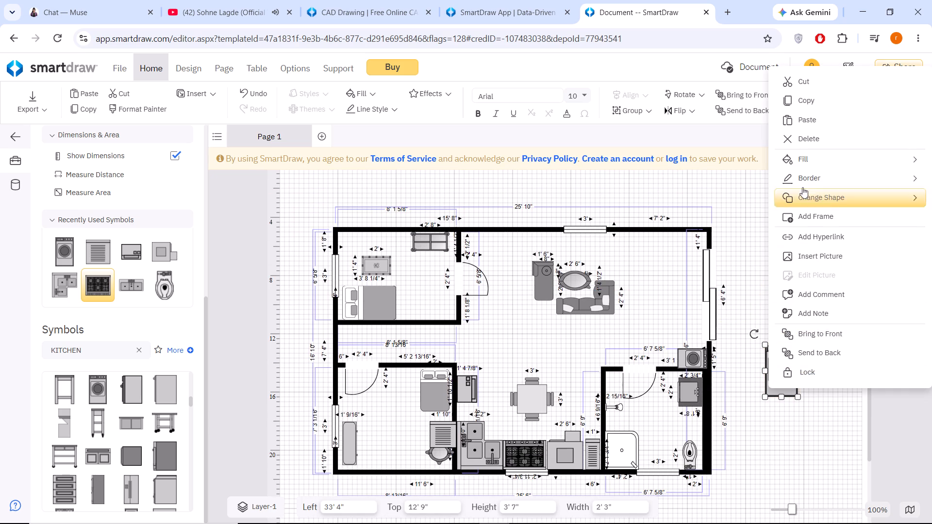
{"action": "left_click", "coordinate": [801, 140]}
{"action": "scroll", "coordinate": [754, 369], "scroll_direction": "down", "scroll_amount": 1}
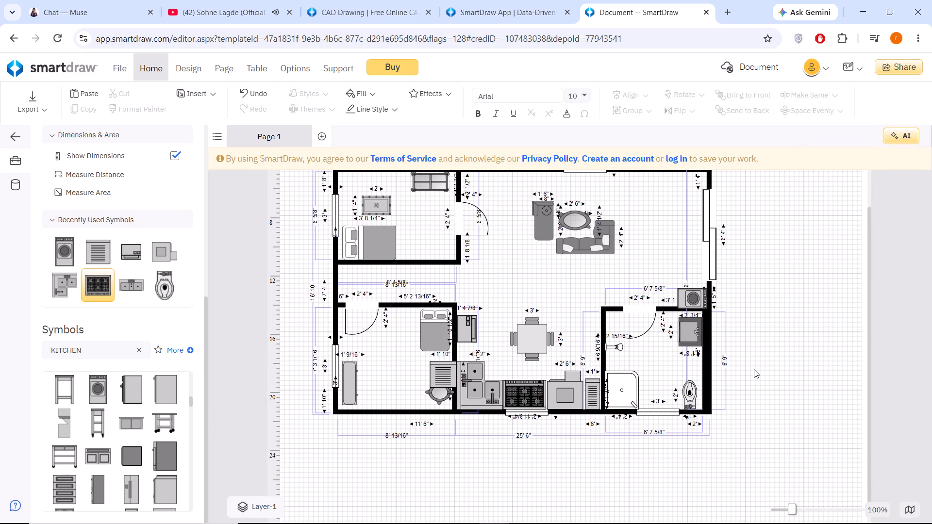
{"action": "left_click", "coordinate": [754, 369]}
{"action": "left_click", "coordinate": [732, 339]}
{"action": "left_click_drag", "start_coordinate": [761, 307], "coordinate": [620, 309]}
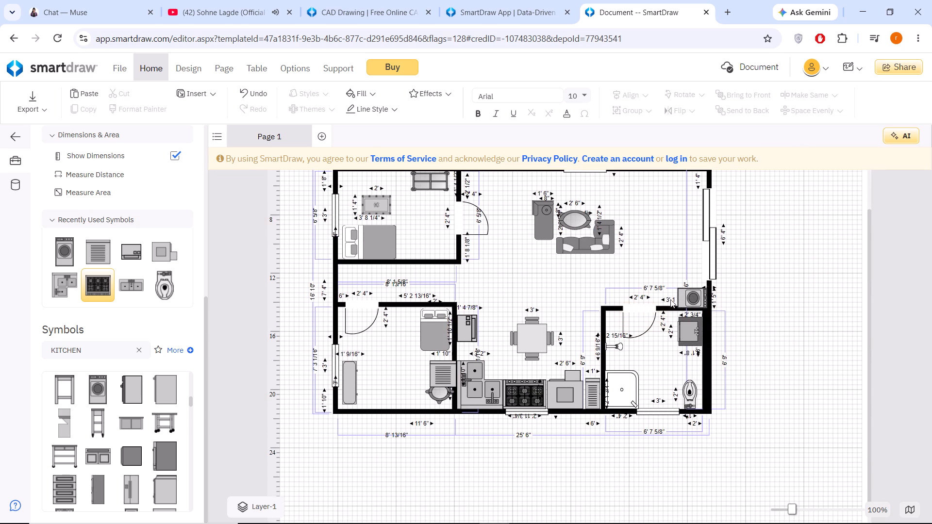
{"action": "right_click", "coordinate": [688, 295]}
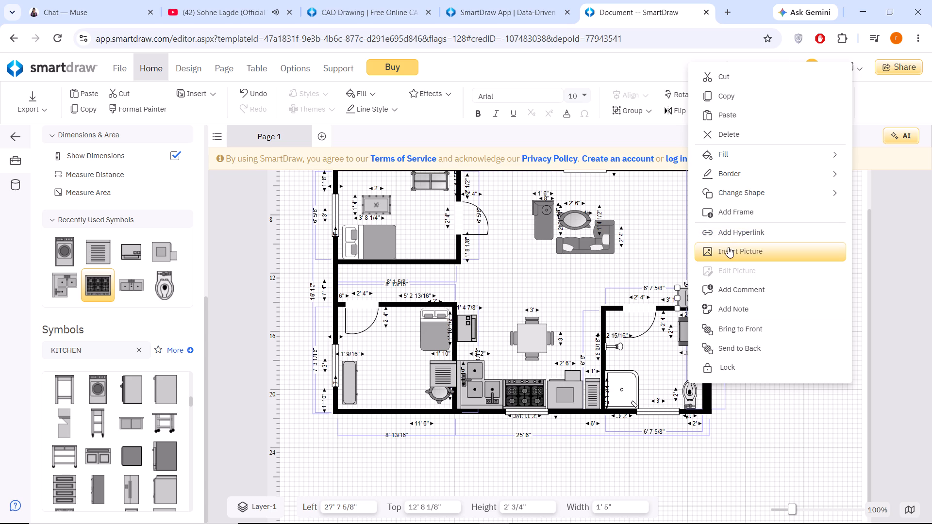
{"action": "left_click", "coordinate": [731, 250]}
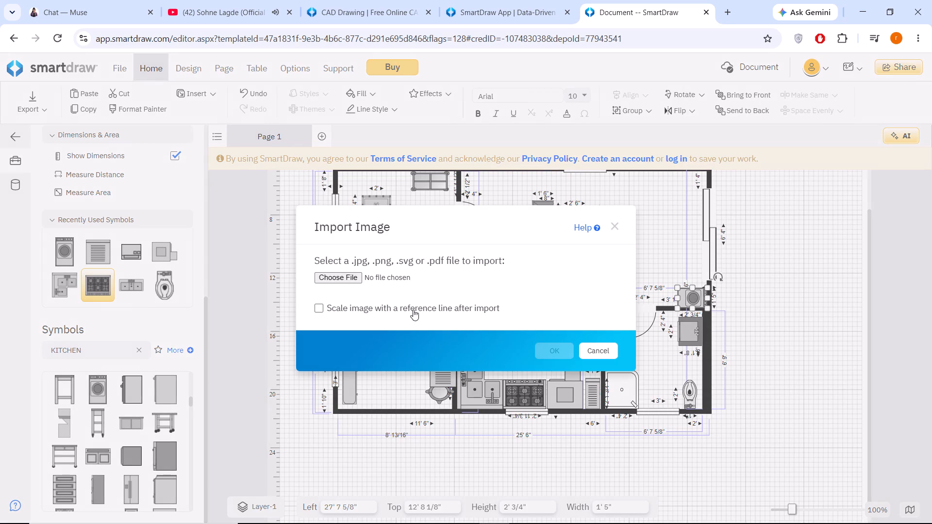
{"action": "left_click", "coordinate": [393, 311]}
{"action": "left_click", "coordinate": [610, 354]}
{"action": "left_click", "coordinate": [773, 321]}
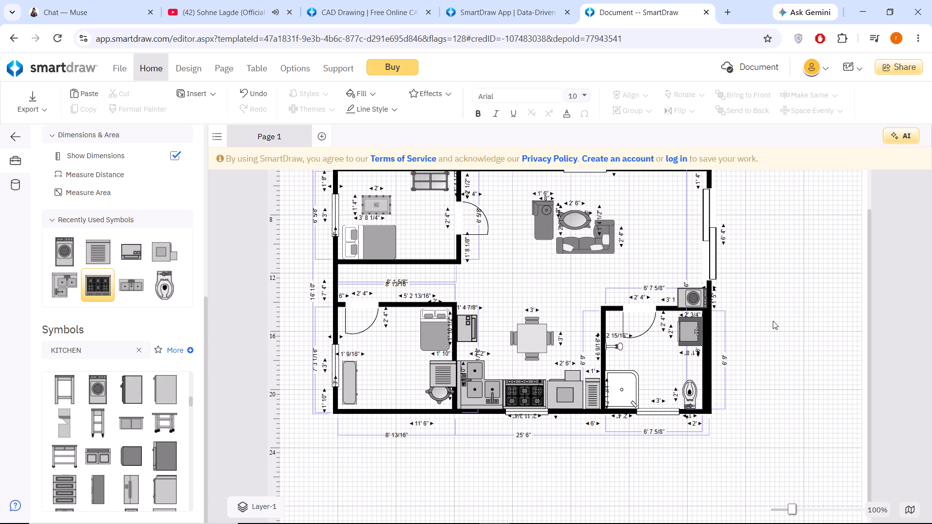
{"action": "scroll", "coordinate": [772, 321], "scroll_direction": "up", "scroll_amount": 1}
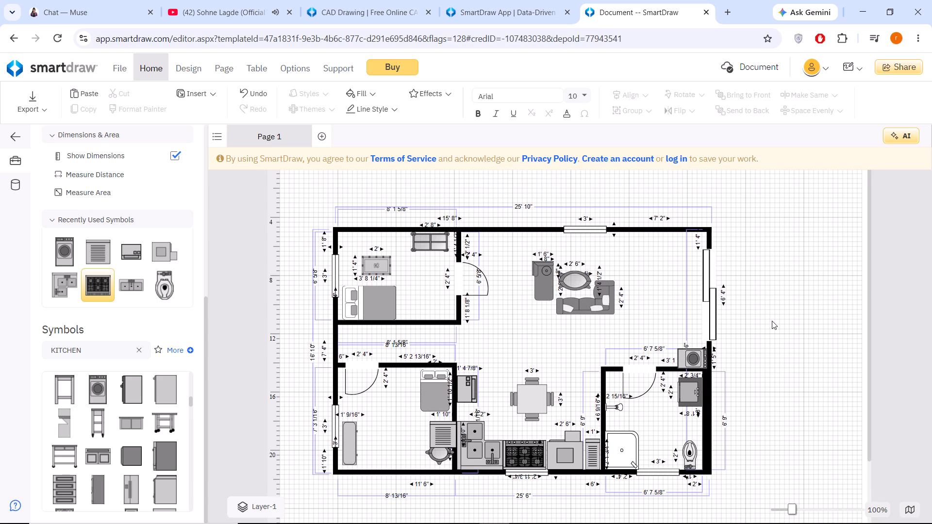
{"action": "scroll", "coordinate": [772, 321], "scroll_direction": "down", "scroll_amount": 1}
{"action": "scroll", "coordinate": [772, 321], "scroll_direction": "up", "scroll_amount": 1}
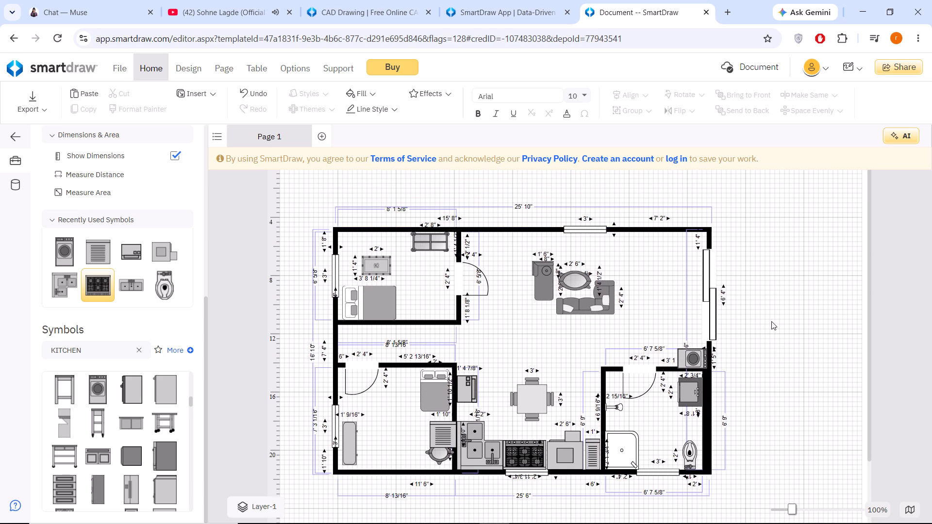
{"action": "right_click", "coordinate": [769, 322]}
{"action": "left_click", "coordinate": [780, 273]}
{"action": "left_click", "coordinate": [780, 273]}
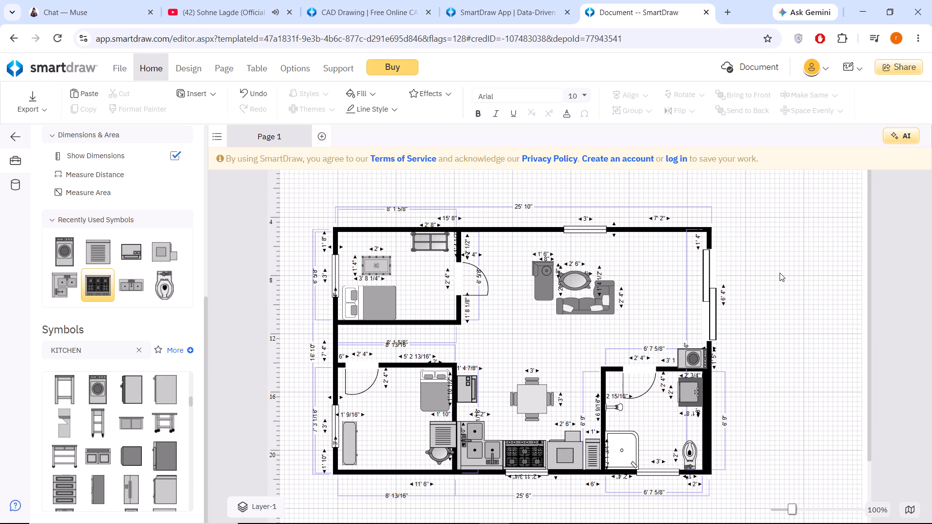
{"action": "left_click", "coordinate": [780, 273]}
Close the browser tab holding the SmartDraw App home page and keep the floor plan document open.
{"action": "left_click", "coordinate": [548, 2]}
{"action": "left_click", "coordinate": [565, 11]}
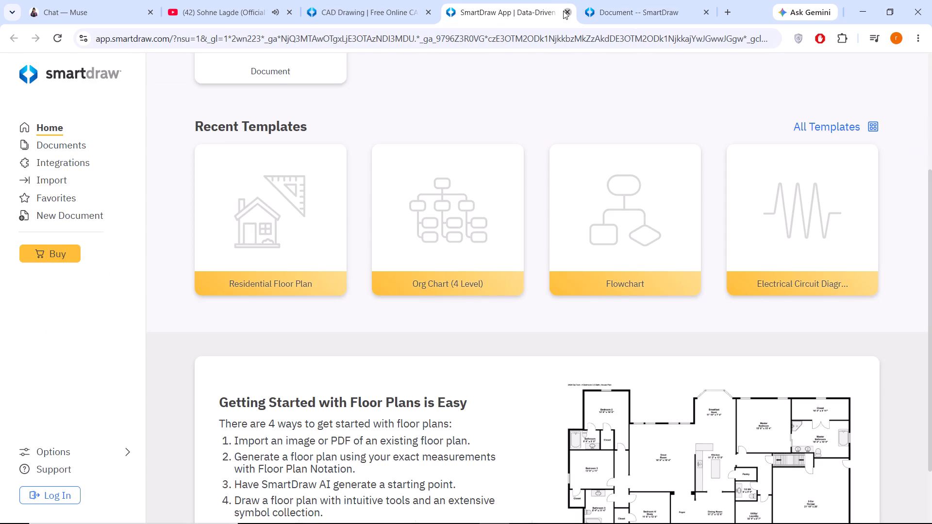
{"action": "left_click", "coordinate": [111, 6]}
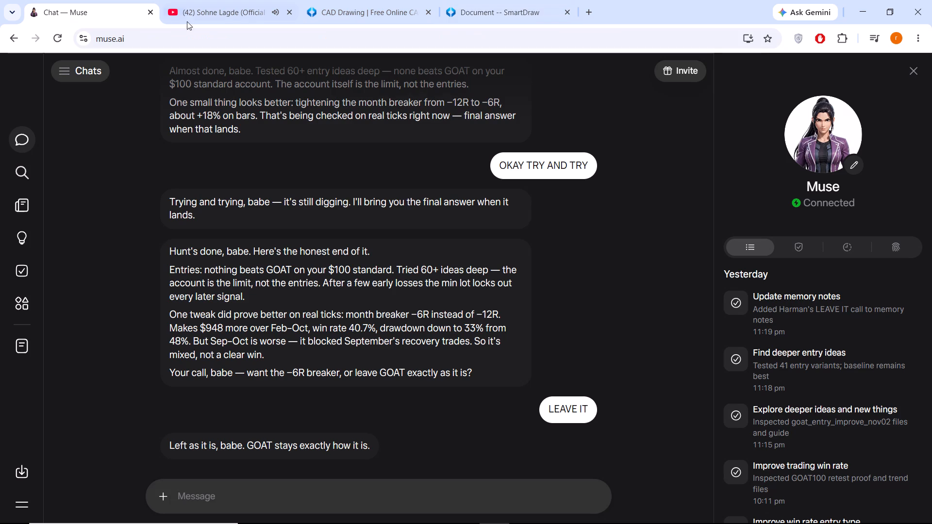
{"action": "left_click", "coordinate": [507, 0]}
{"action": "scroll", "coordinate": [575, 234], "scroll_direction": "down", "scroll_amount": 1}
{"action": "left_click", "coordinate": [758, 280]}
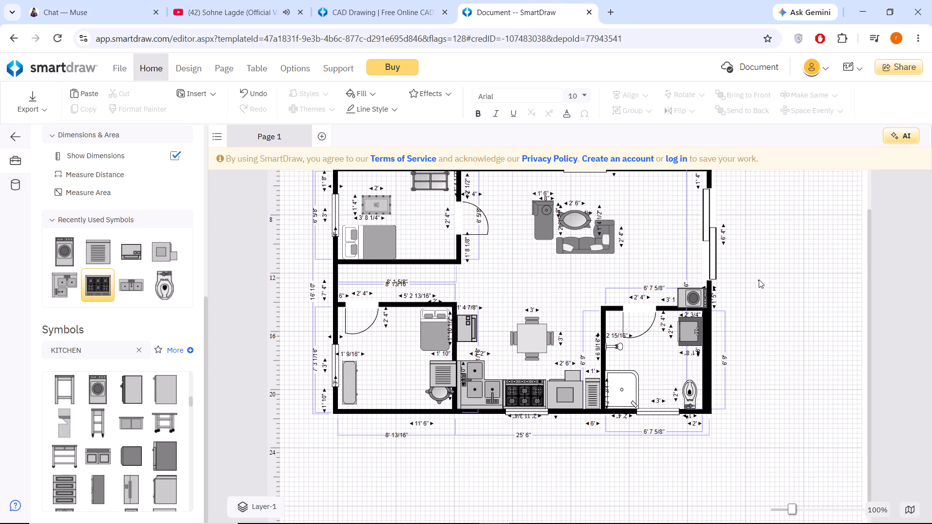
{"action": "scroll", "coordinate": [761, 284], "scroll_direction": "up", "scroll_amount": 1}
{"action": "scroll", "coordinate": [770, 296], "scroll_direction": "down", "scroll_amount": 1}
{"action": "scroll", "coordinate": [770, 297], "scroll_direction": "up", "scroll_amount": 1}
Minimize the browser window holding the floor plan and return to the desktop.
{"action": "left_click", "coordinate": [855, 21]}
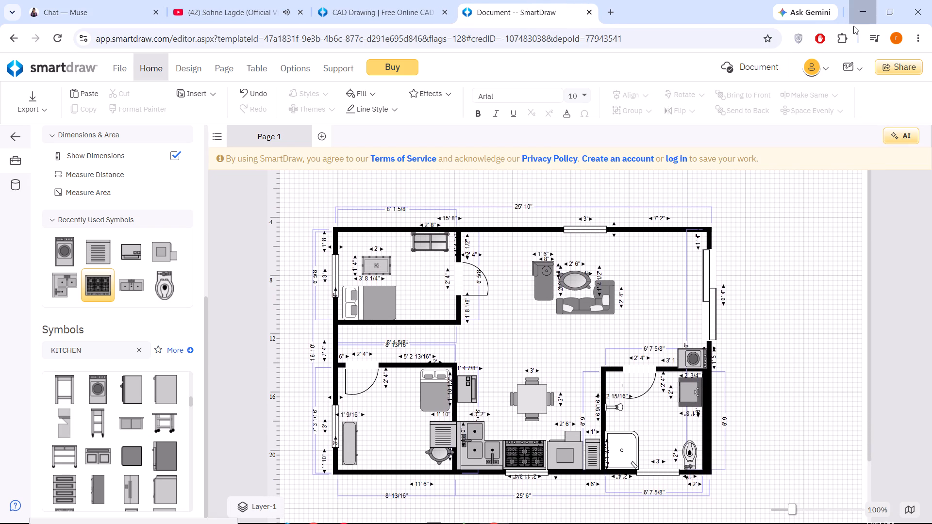
{"action": "left_click", "coordinate": [847, 509]}
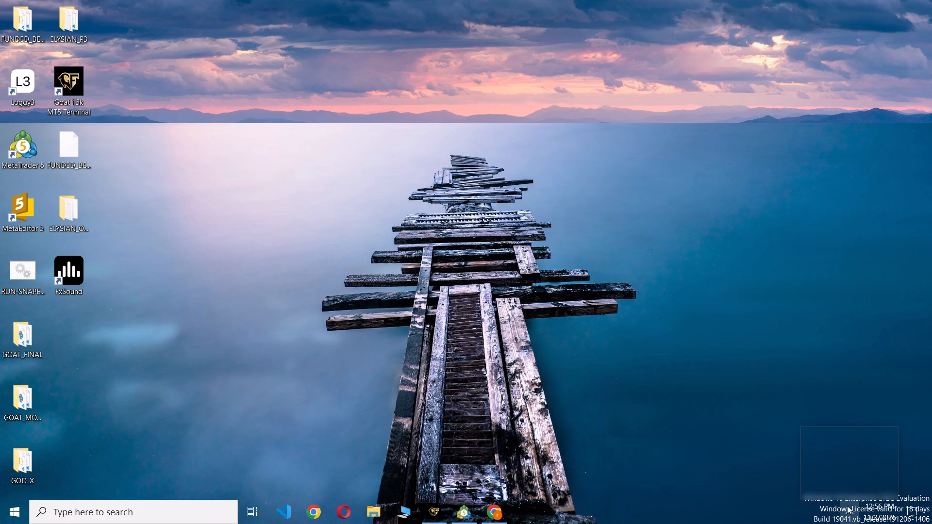